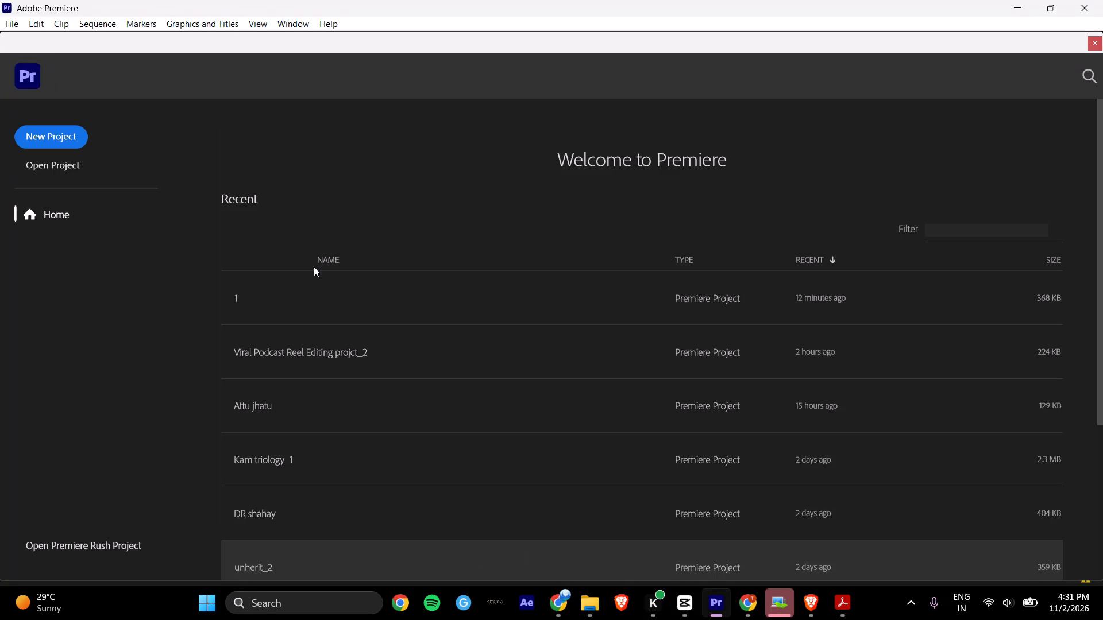
Open the recent Premiere project named 1.
{"action": "left_click", "coordinate": [300, 293]}
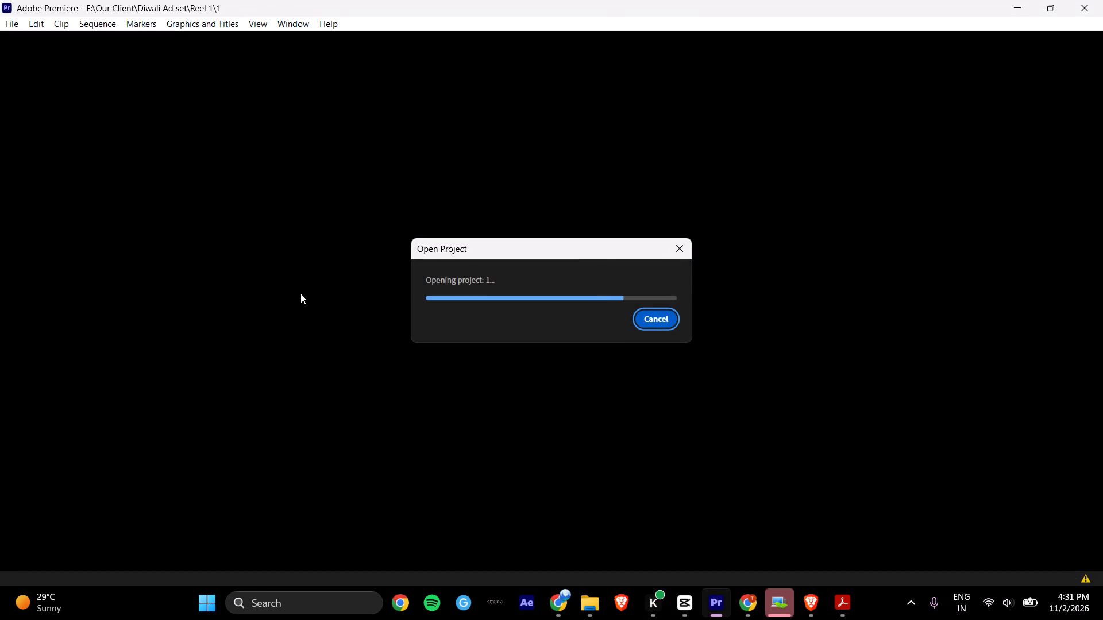
Switch to Brave, search YouTube for "kabze" and play the Kabze video by Pellet Drum Productions.
{"action": "left_click", "coordinate": [811, 611]}
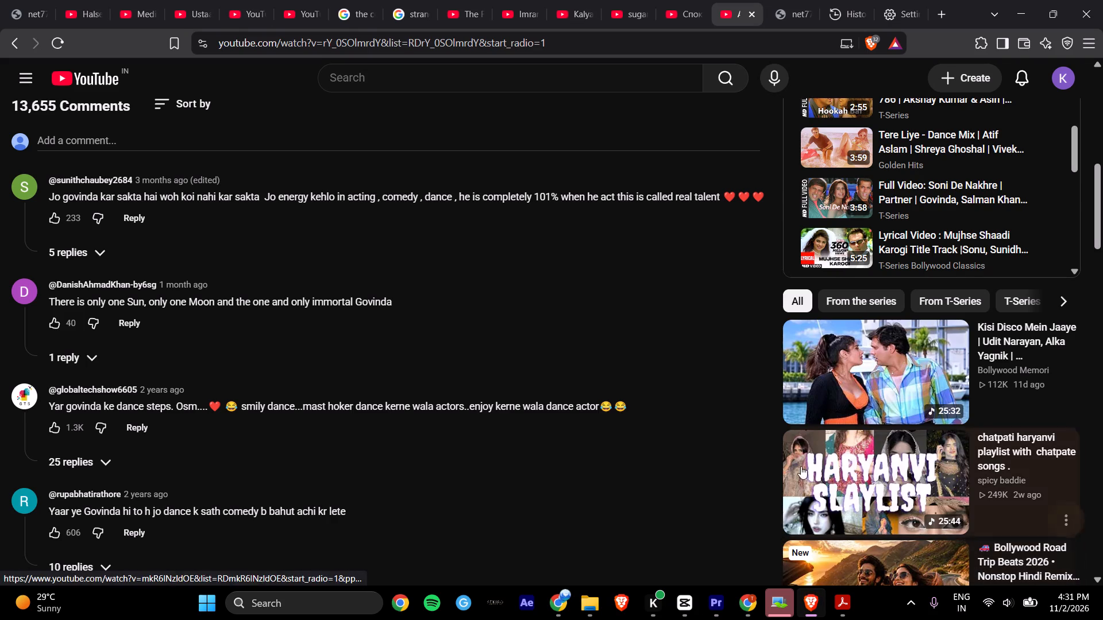
{"action": "scroll", "coordinate": [743, 506], "scroll_direction": "down", "scroll_amount": 3}
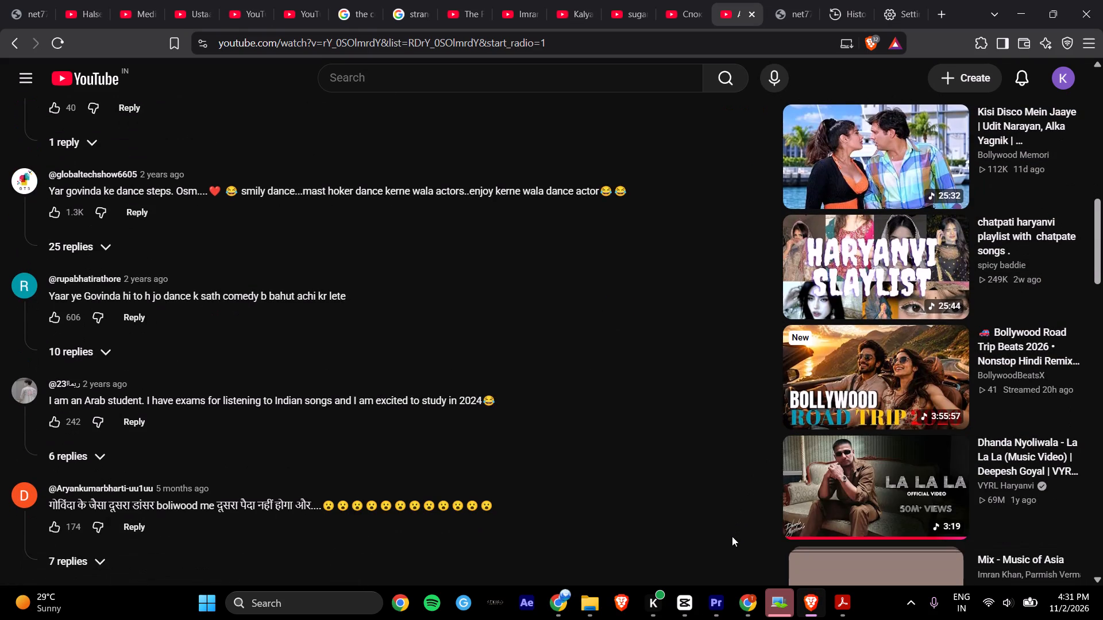
{"action": "scroll", "coordinate": [723, 568], "scroll_direction": "down", "scroll_amount": 3}
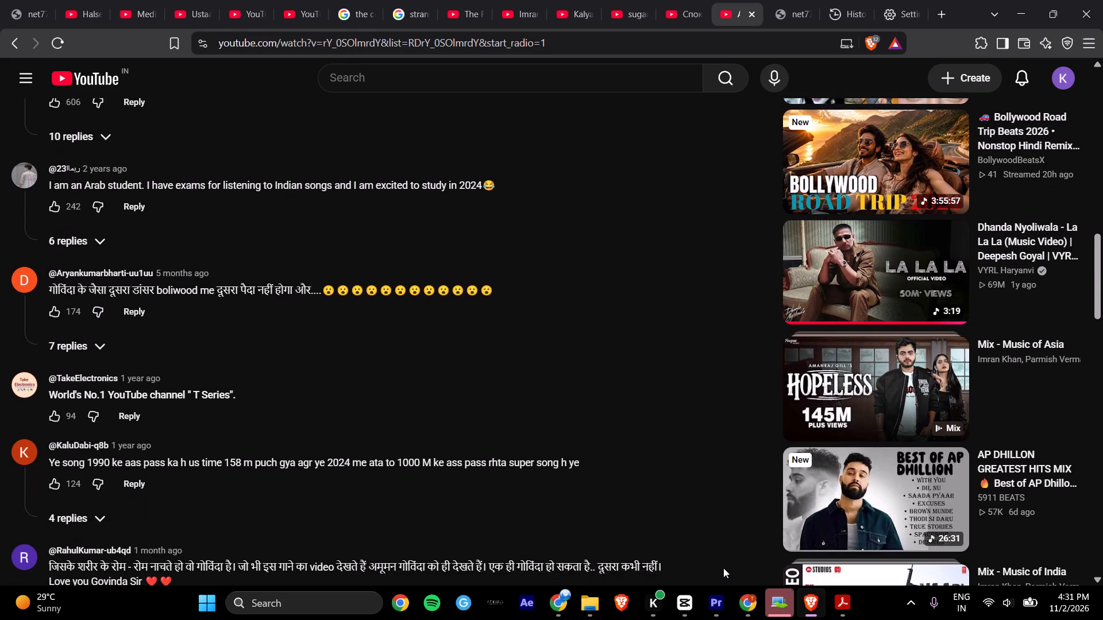
{"action": "scroll", "coordinate": [318, 381], "scroll_direction": "up", "scroll_amount": 4}
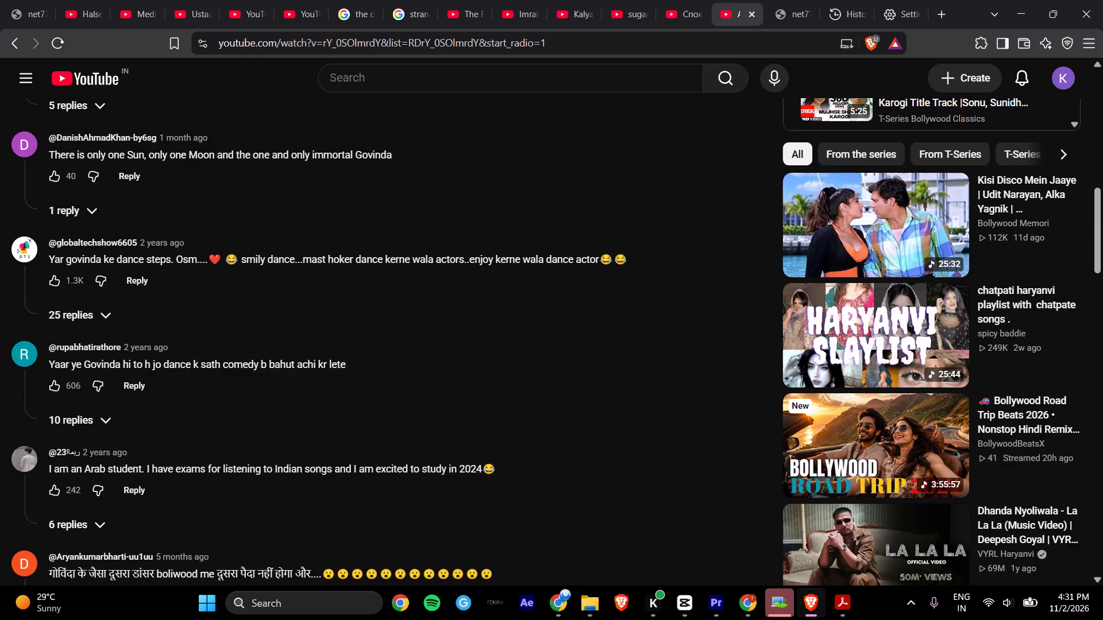
{"action": "left_click", "coordinate": [384, 97]}
{"action": "left_click", "coordinate": [373, 79]}
{"action": "type", "text": "kabze"}
{"action": "key", "text": "Return"}
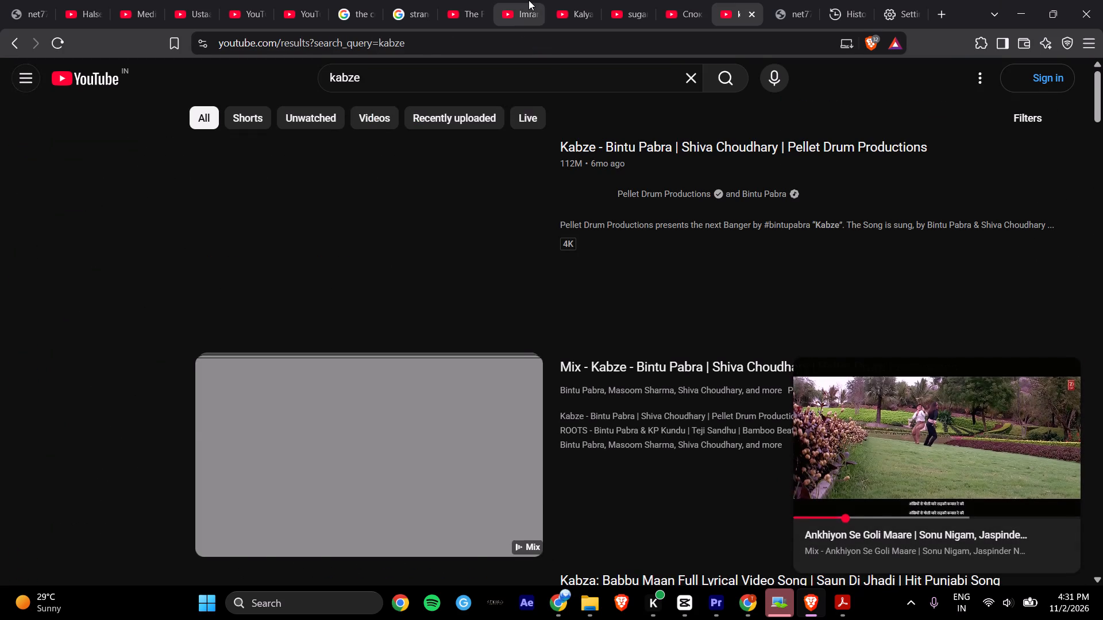
{"action": "left_click", "coordinate": [300, 277]}
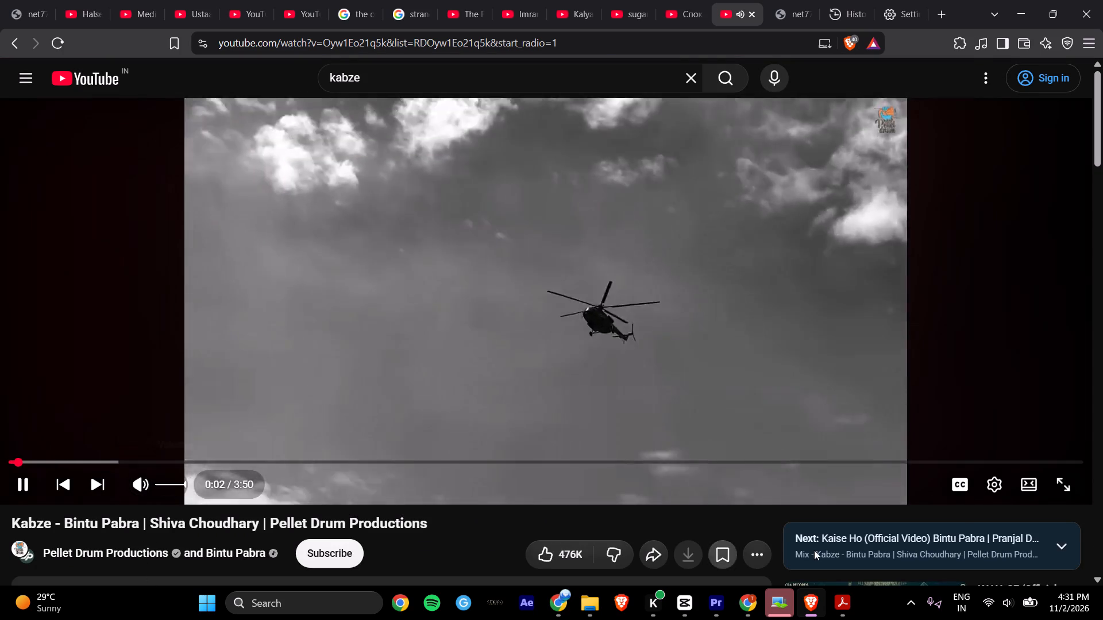
Raise the system sound volume a little.
{"action": "left_click", "coordinate": [1003, 609]}
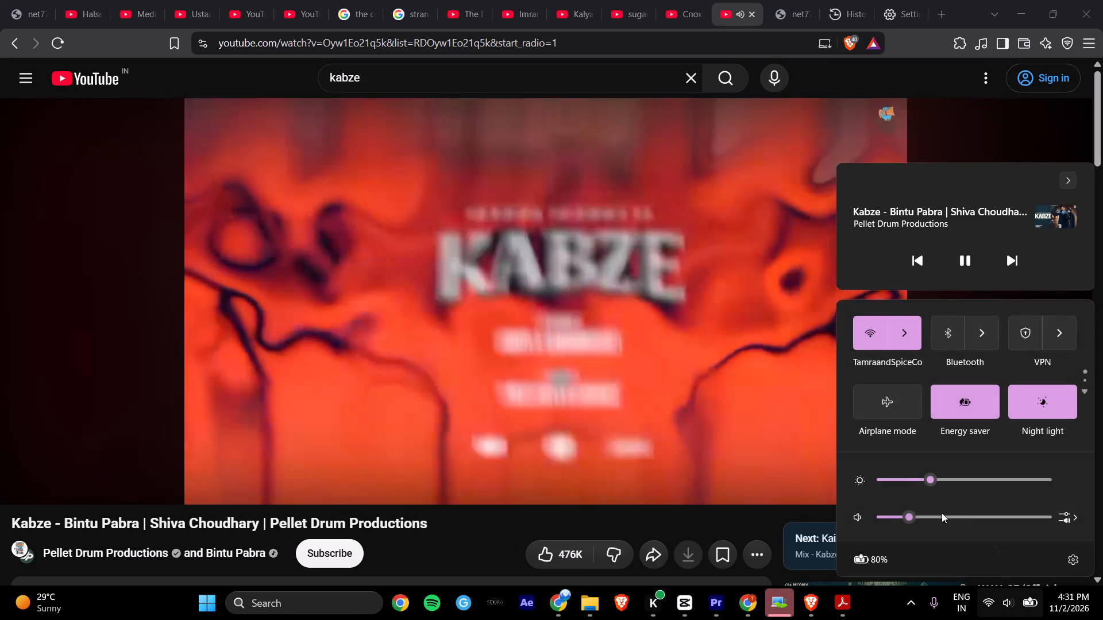
{"action": "left_click_drag", "start_coordinate": [934, 513], "coordinate": [943, 516]}
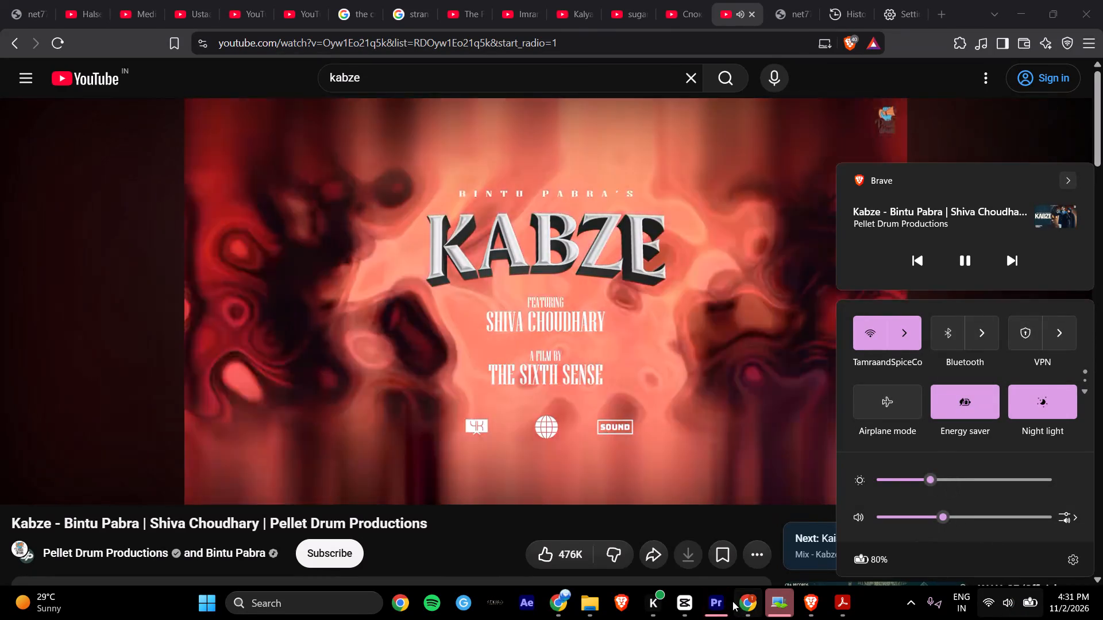
Return to Premiere and play back the khushboo and following captions in Raw diwali ad 1 no audio, from about 00:02:06:00.
{"action": "left_click", "coordinate": [720, 602]}
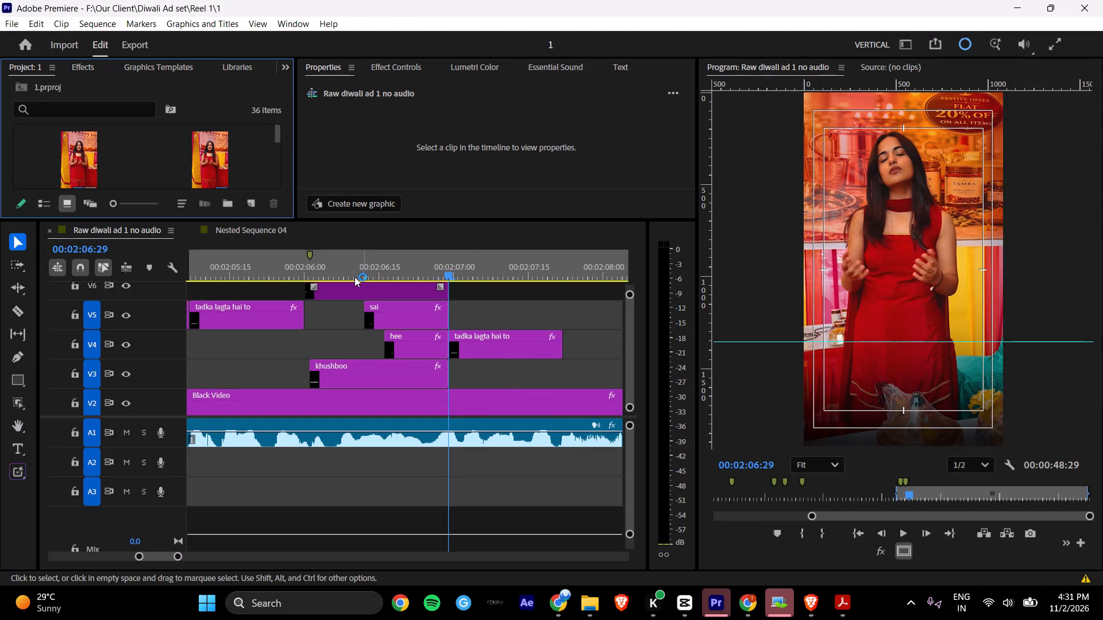
{"action": "left_click_drag", "start_coordinate": [351, 277], "coordinate": [300, 278]}
{"action": "key", "text": "space"}
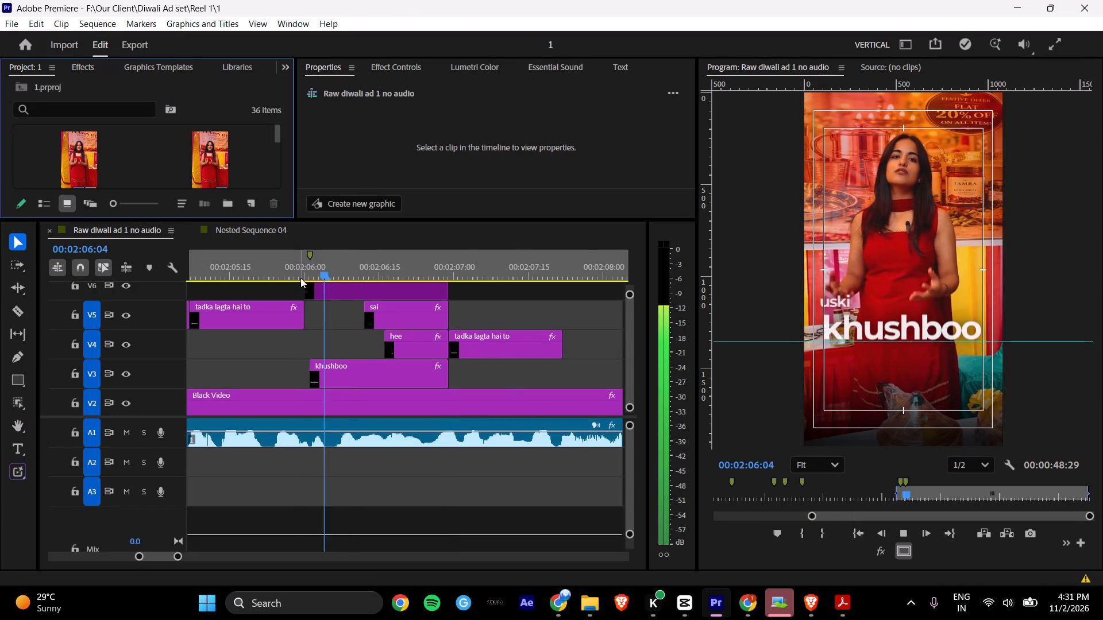
{"action": "key", "text": "space"}
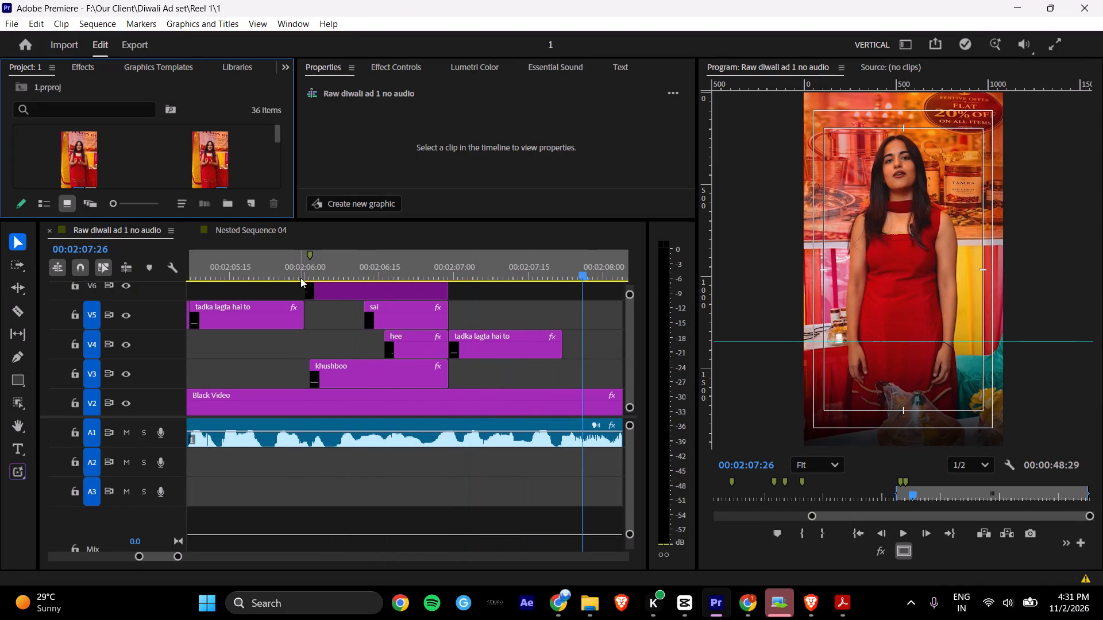
{"action": "scroll", "coordinate": [496, 233], "scroll_direction": "down", "scroll_amount": 5, "text": "shift"}
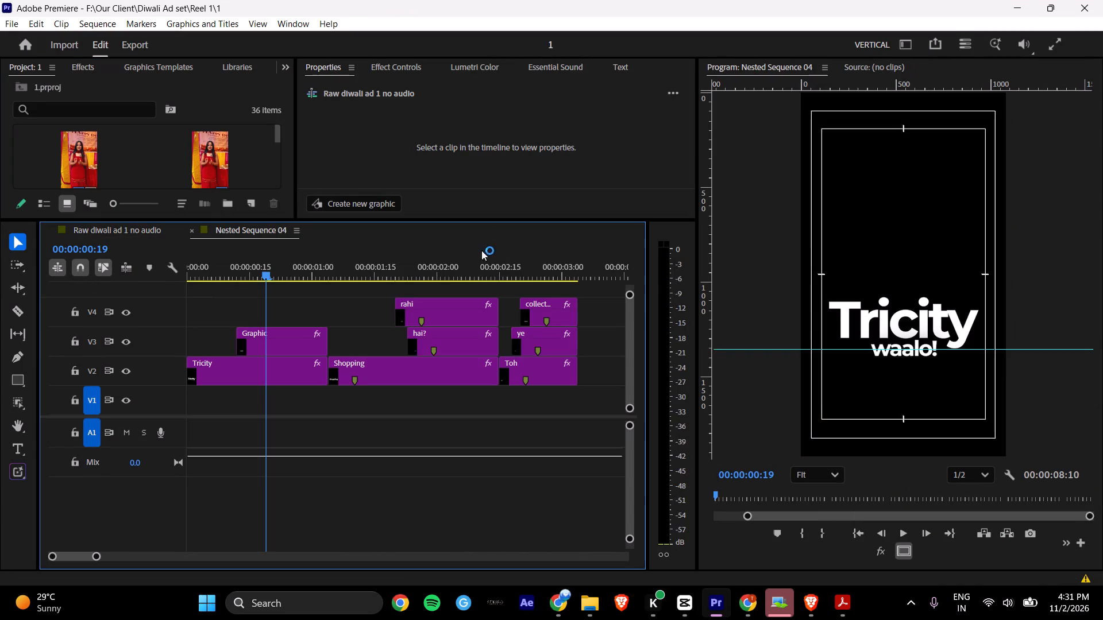
{"action": "scroll", "coordinate": [439, 272], "scroll_direction": "up", "scroll_amount": 2, "text": "shift"}
{"action": "scroll", "coordinate": [271, 235], "scroll_direction": "up", "scroll_amount": 3, "text": "shift"}
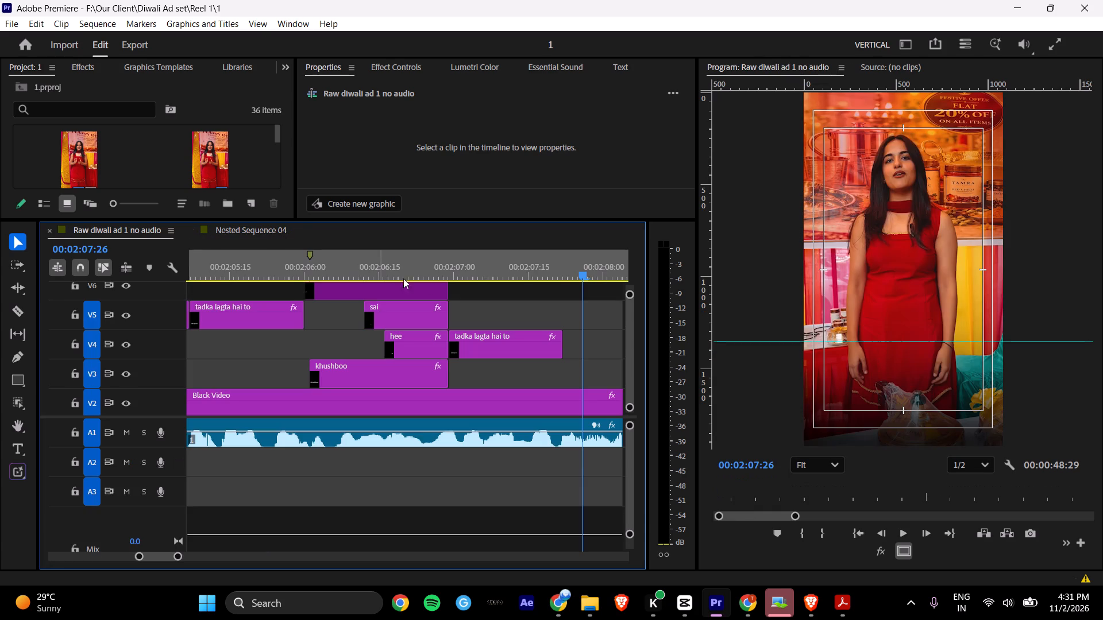
{"action": "left_click_drag", "start_coordinate": [475, 272], "coordinate": [416, 276]}
{"action": "key", "text": "space"}
{"action": "key", "text": "space"}
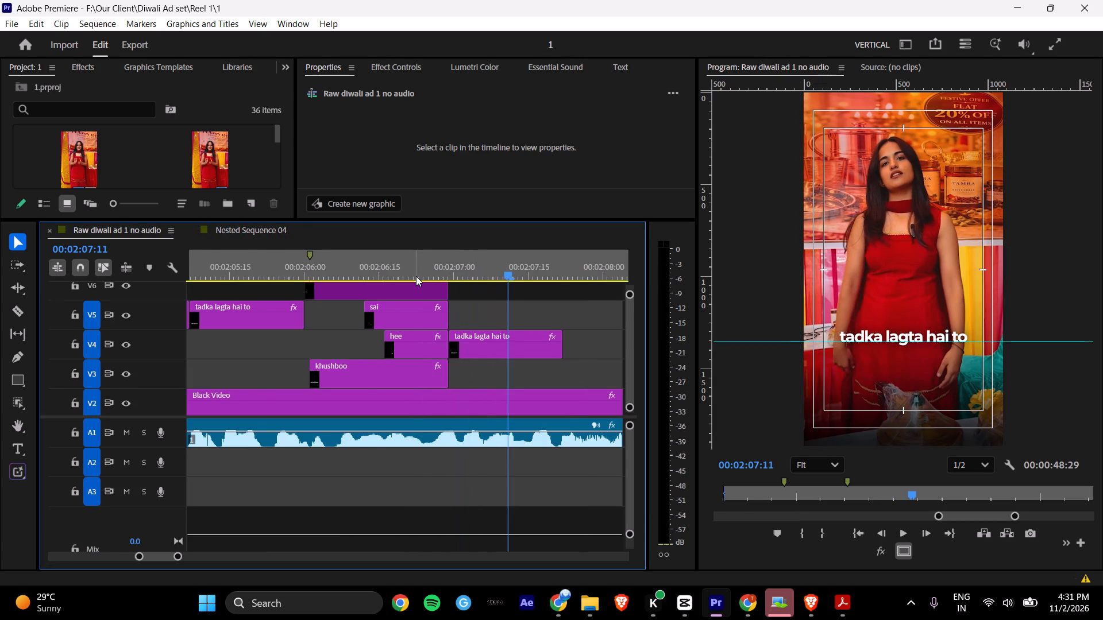
{"action": "scroll", "coordinate": [416, 276], "scroll_direction": "down", "scroll_amount": 4, "text": "shift"}
Switch to Acrobat and copy the words "bhookh lag" from the Scene 1 dialogue of the TAMRA script.
{"action": "left_click", "coordinate": [847, 600]}
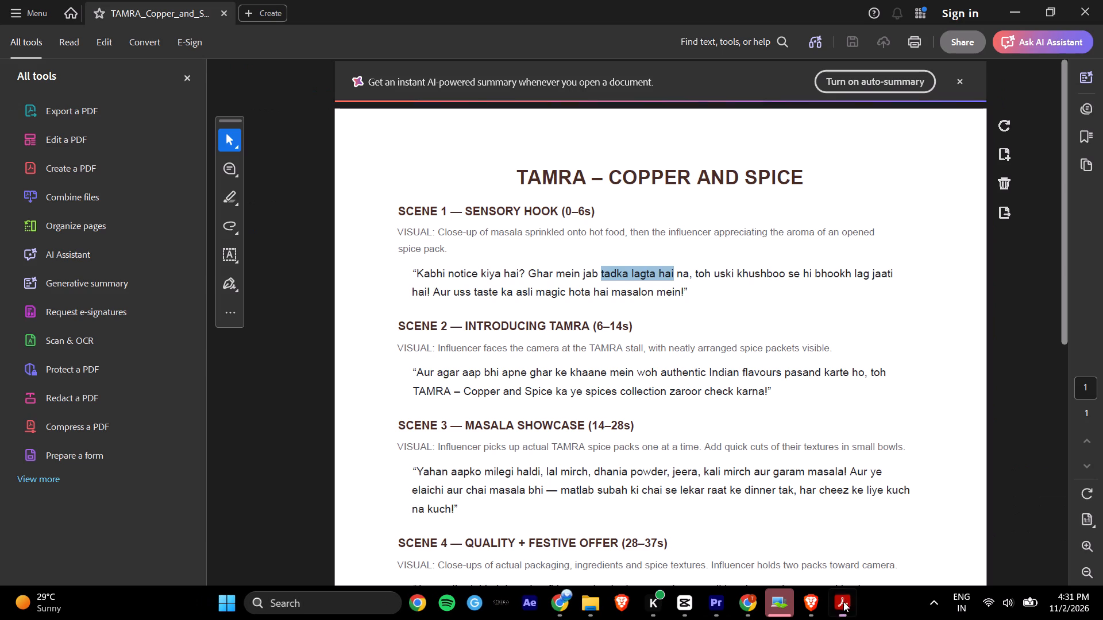
{"action": "left_click", "coordinate": [787, 284]}
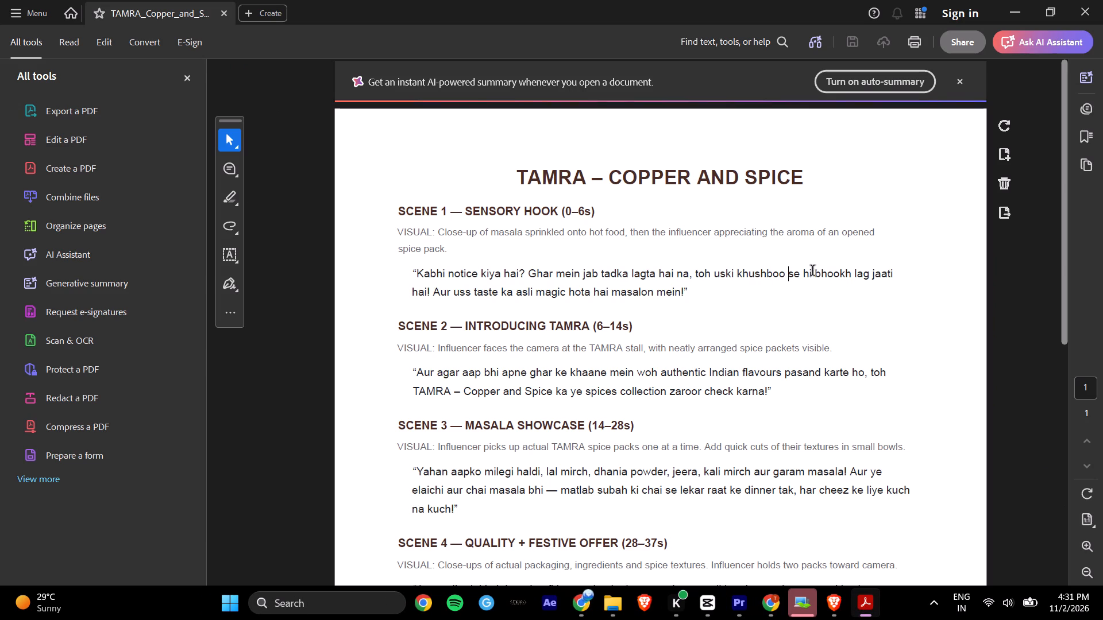
{"action": "left_click_drag", "start_coordinate": [816, 272], "coordinate": [868, 274]}
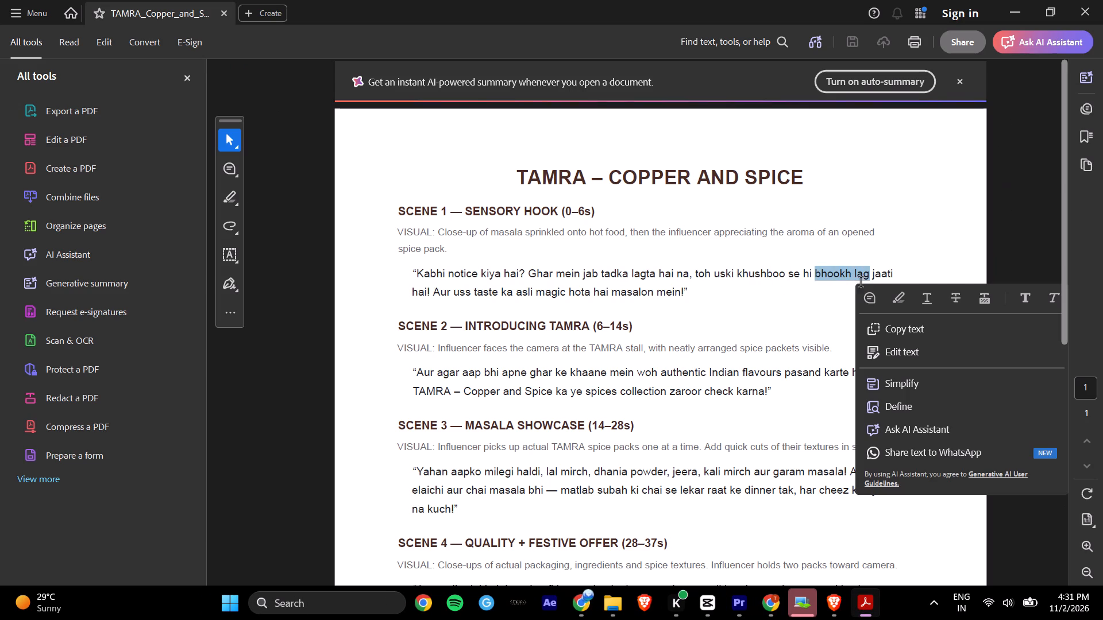
{"action": "key", "text": "ctrl+c"}
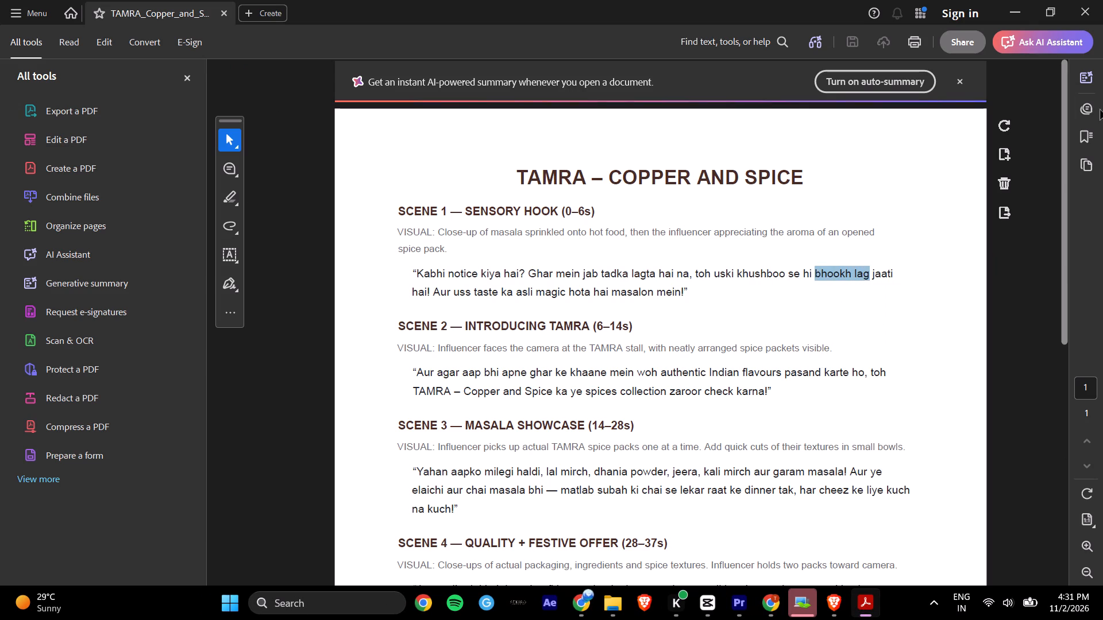
{"action": "left_click", "coordinate": [1004, 7]}
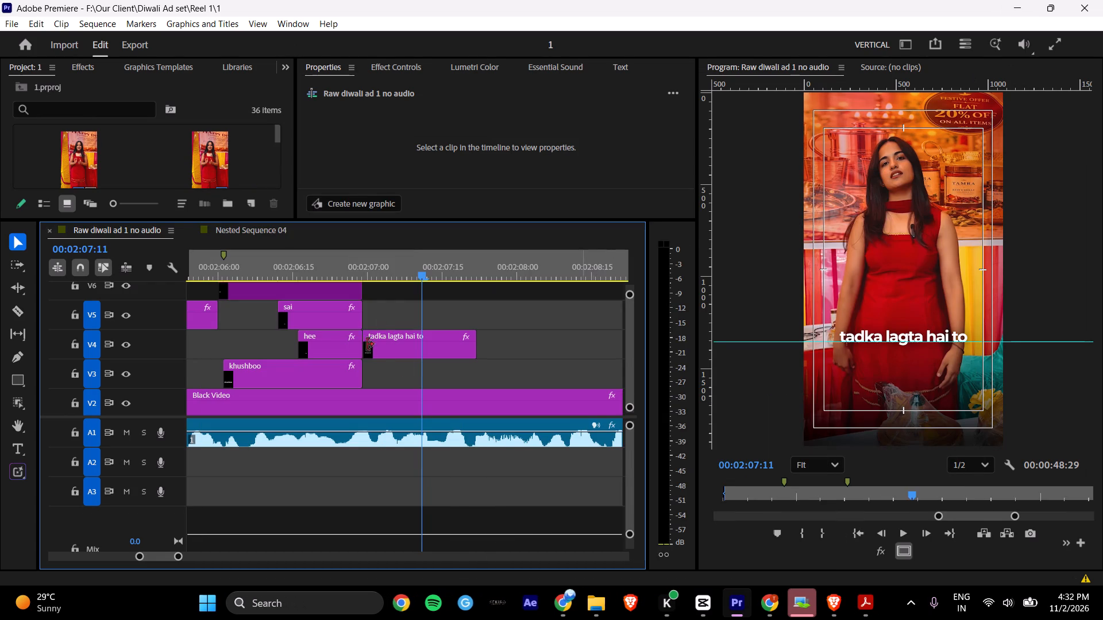
In Premiere, replace the text of the V4 caption after "hee" with "bhookh lagne".
{"action": "left_click", "coordinate": [412, 369]}
{"action": "left_click", "coordinate": [419, 355]}
{"action": "double_click", "coordinate": [895, 340]}
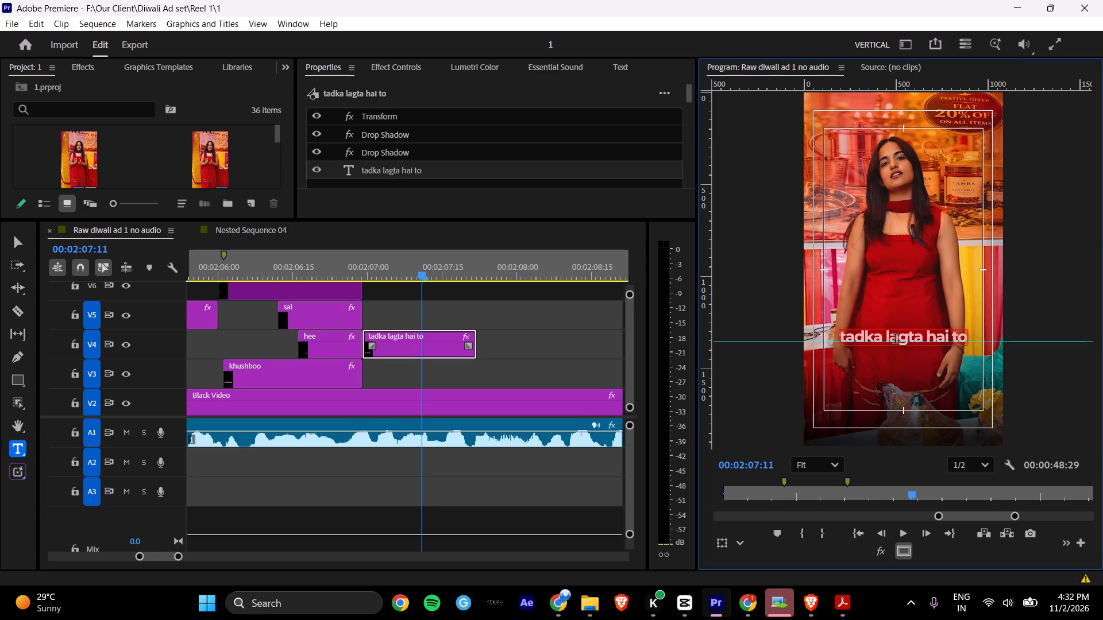
{"action": "key", "text": "ctrl+v"}
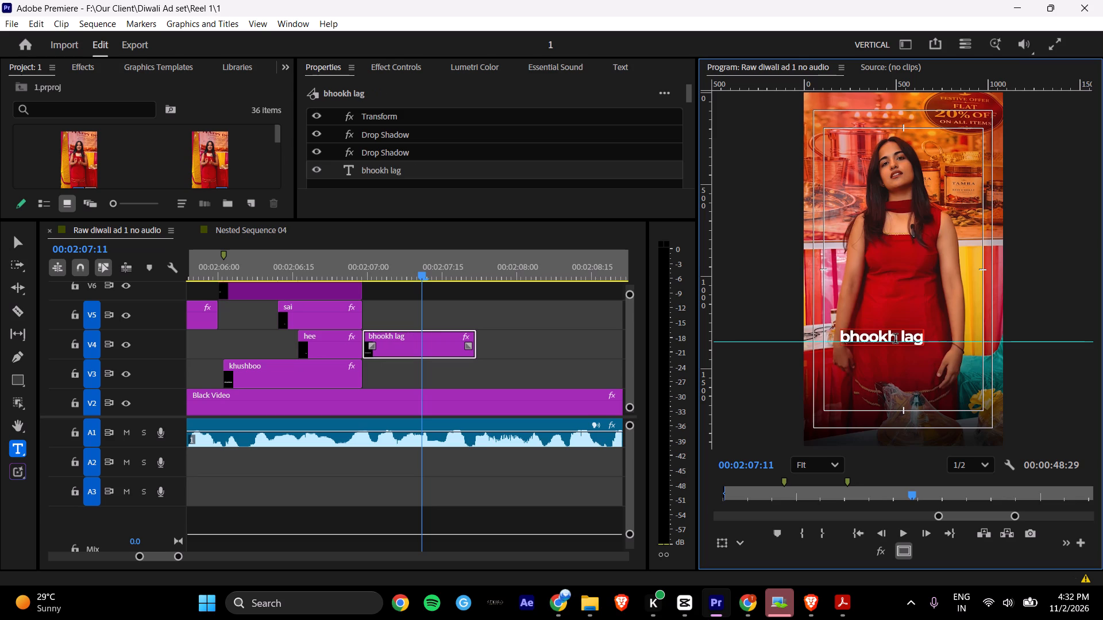
{"action": "type", "text": "ne"}
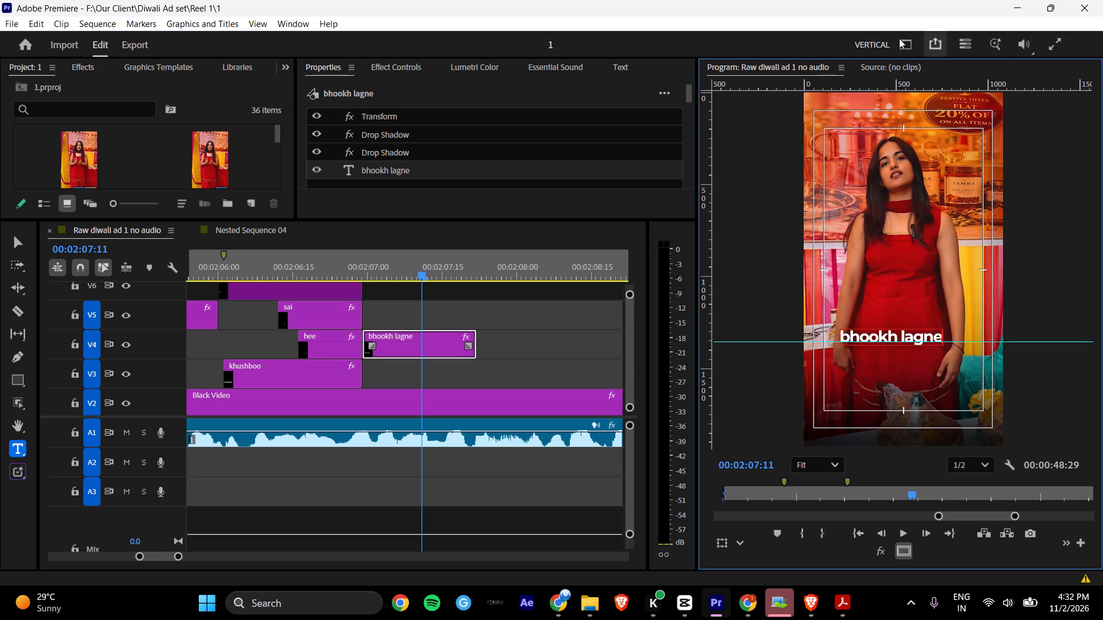
Center the "bhookh lagne" caption text horizontally in the frame.
{"action": "left_click_drag", "start_coordinate": [689, 96], "coordinate": [696, 154]}
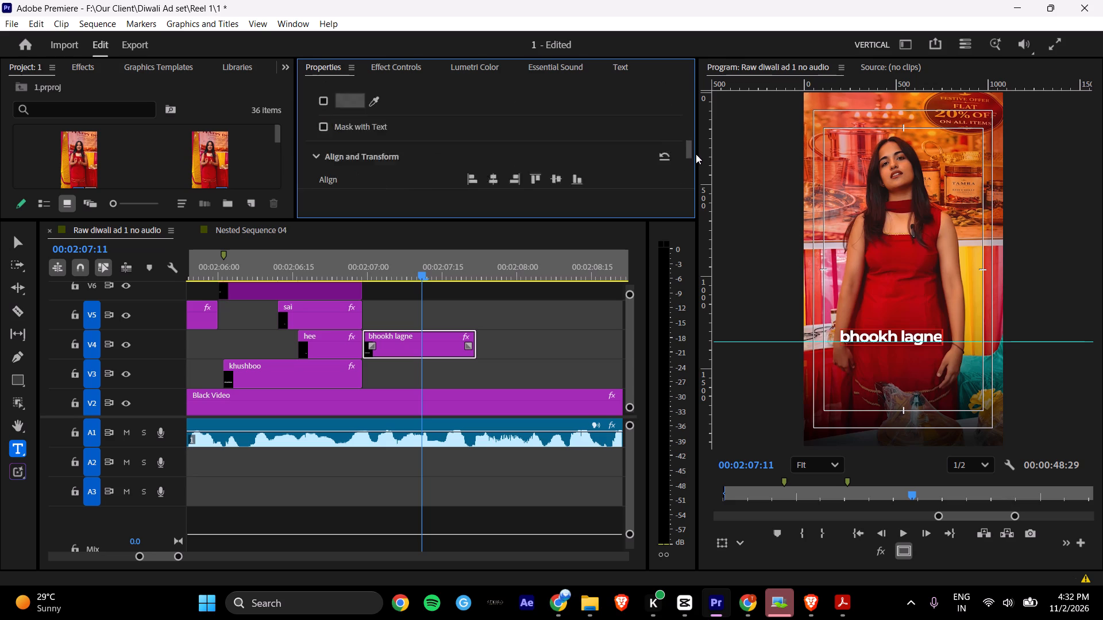
{"action": "left_click_drag", "start_coordinate": [696, 154], "coordinate": [697, 158]}
{"action": "triple_click", "coordinate": [498, 121]}
{"action": "double_click", "coordinate": [498, 121]}
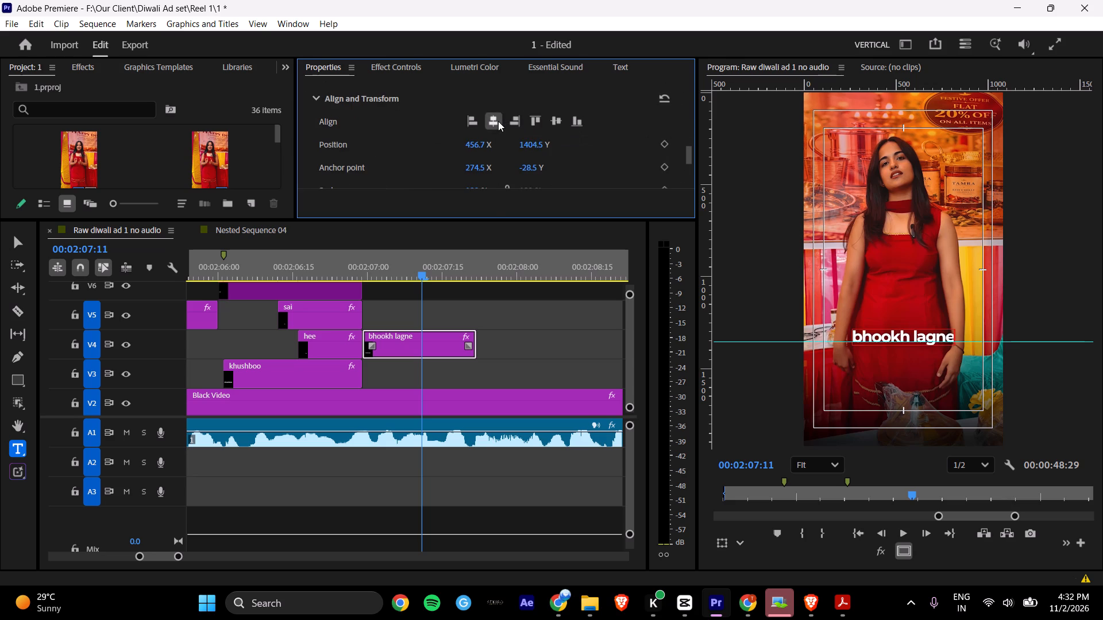
Play back the speech and trim the end of the "bhookh lagne" caption on V4 to 00:02:07:09.
{"action": "left_click_drag", "start_coordinate": [394, 268], "coordinate": [349, 273]}
{"action": "key", "text": "space"}
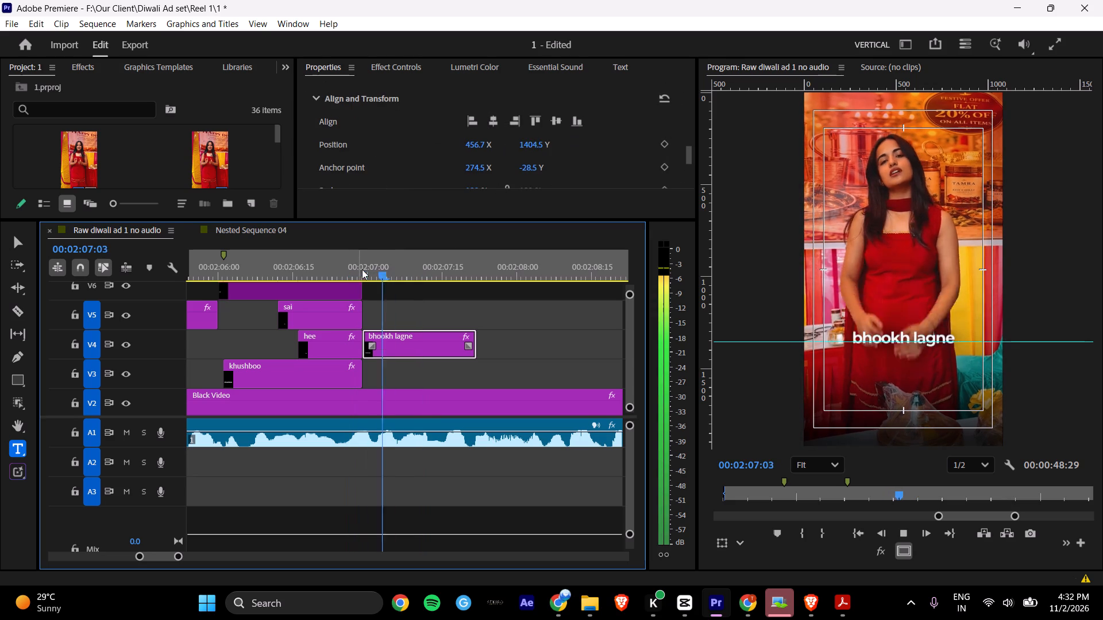
{"action": "key", "text": "space"}
{"action": "left_click_drag", "start_coordinate": [389, 269], "coordinate": [340, 276]}
{"action": "key", "text": "space"}
{"action": "key", "text": "space"}
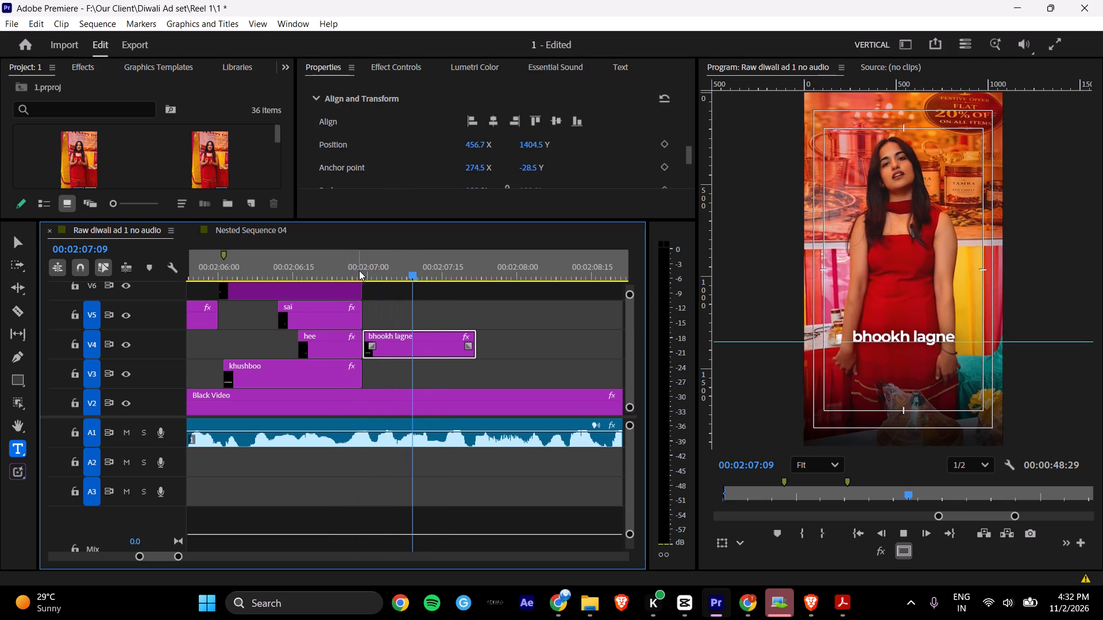
{"action": "left_click_drag", "start_coordinate": [473, 335], "coordinate": [451, 336]}
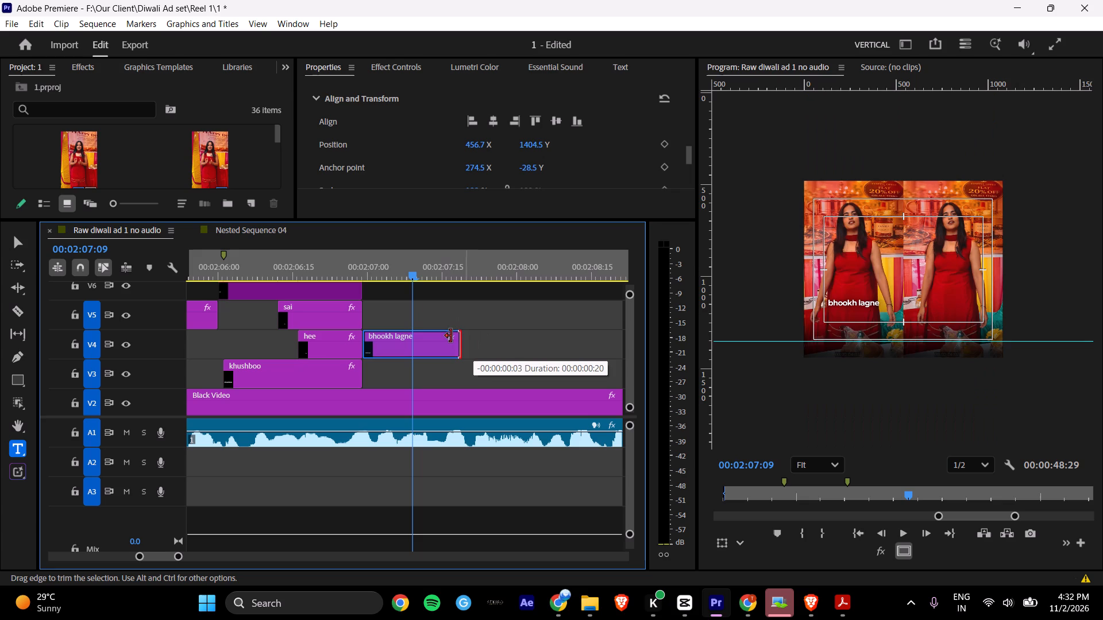
{"action": "left_click_drag", "start_coordinate": [451, 336], "coordinate": [416, 328]}
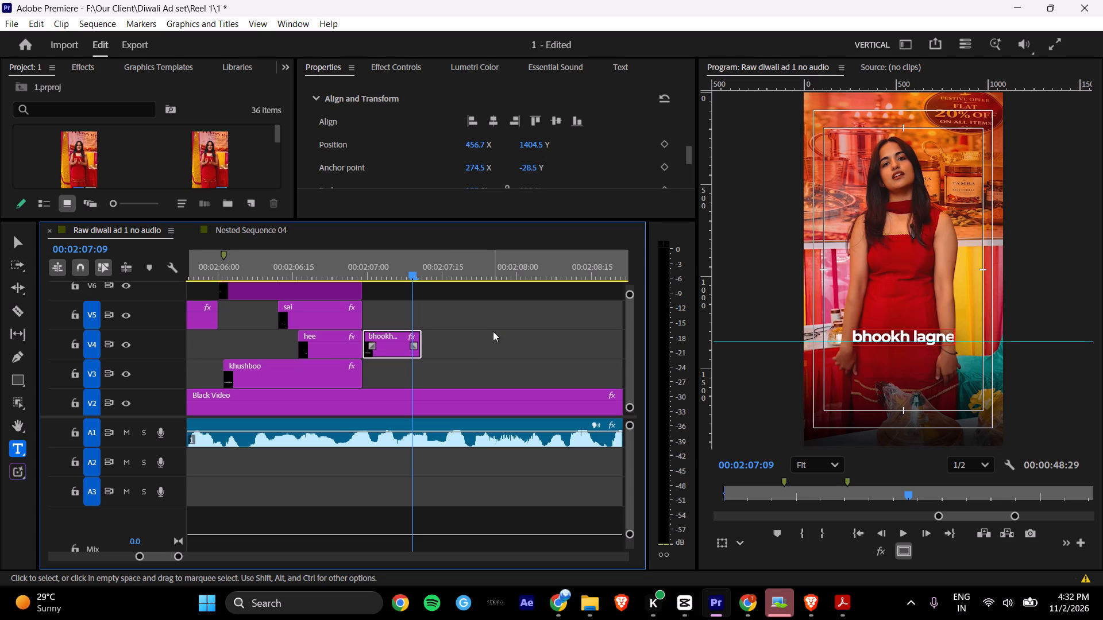
{"action": "left_click", "coordinate": [418, 336]}
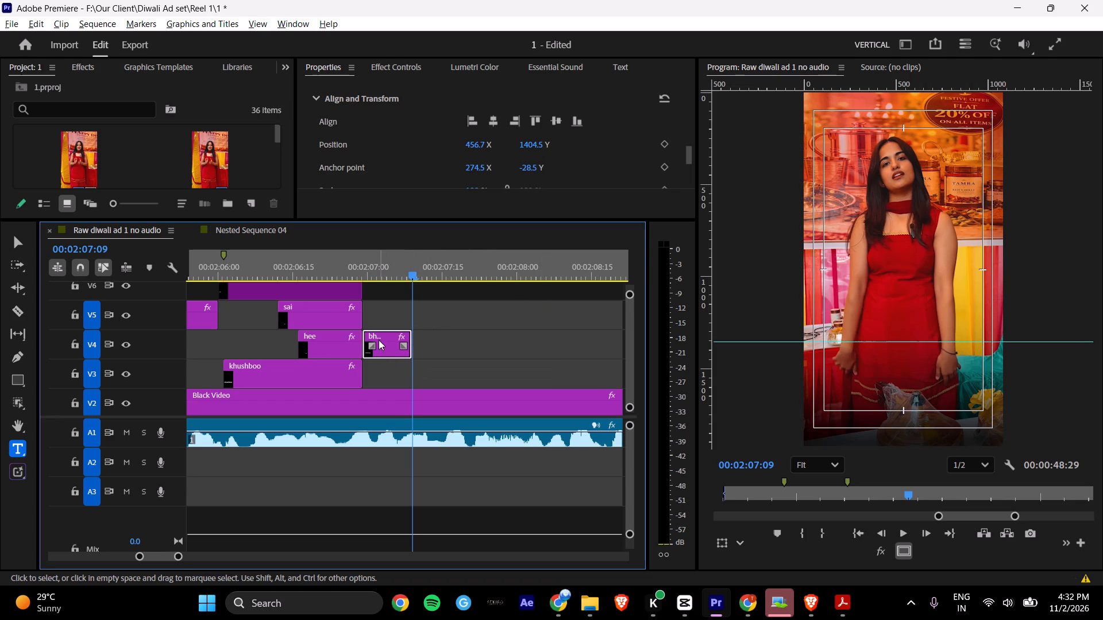
Duplicate the "bhookh lagne" caption directly after the original on V4.
{"action": "left_click_drag", "start_coordinate": [379, 339], "coordinate": [426, 342], "text": "alt"}
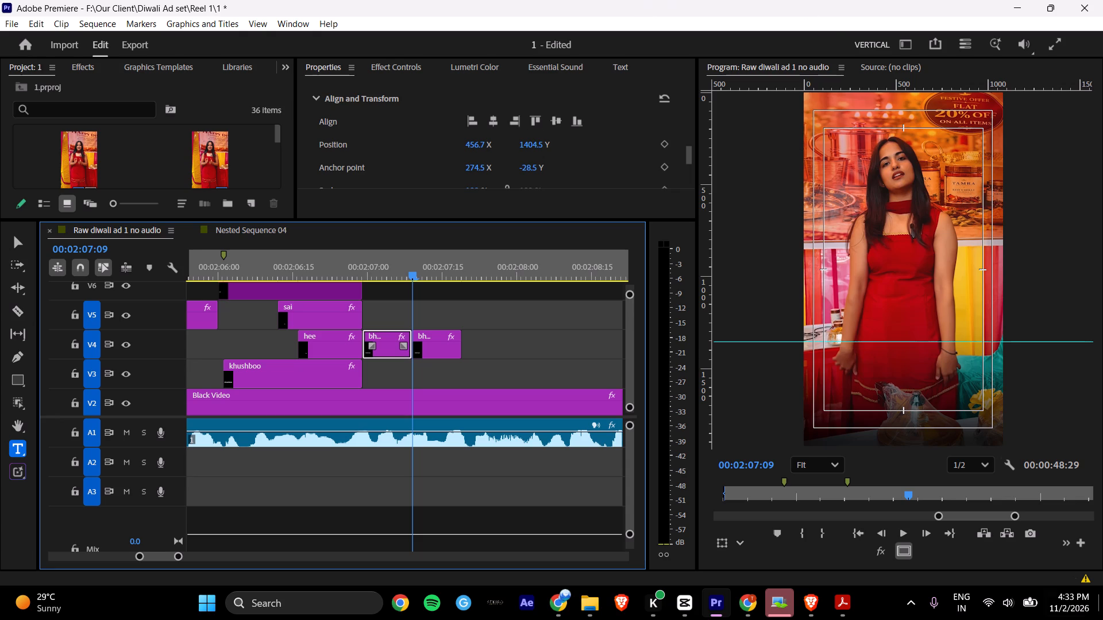
Check the timing by playback, shift the duplicate caption to about 00:02:07:11, and extend the first "bhookh lagne" caption to meet it.
{"action": "left_click_drag", "start_coordinate": [386, 261], "coordinate": [370, 259]}
{"action": "key", "text": "space"}
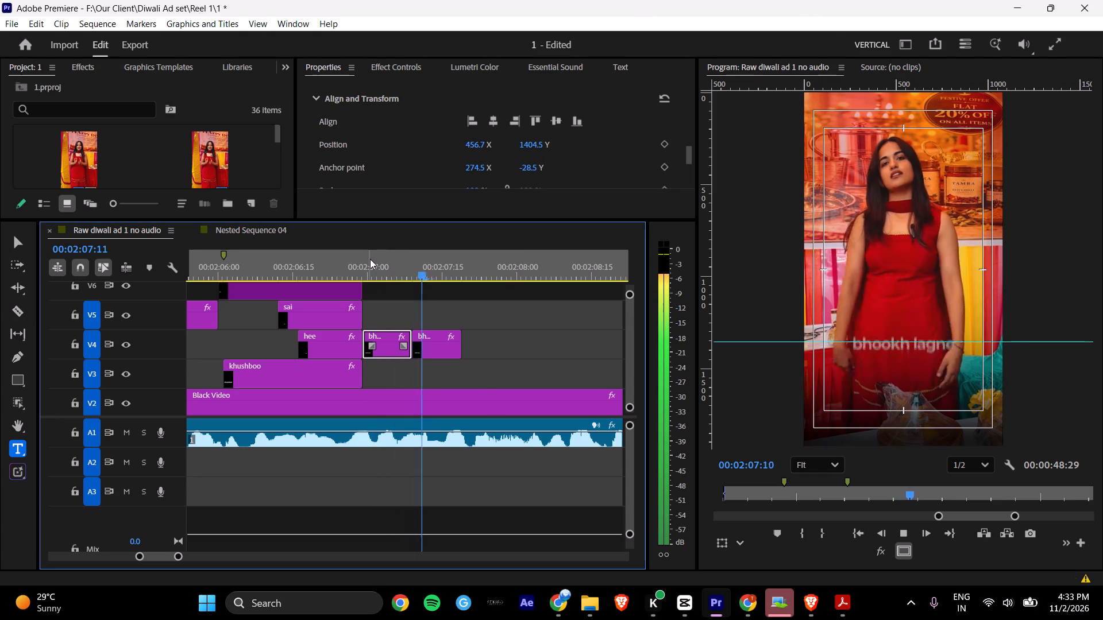
{"action": "key", "text": "space"}
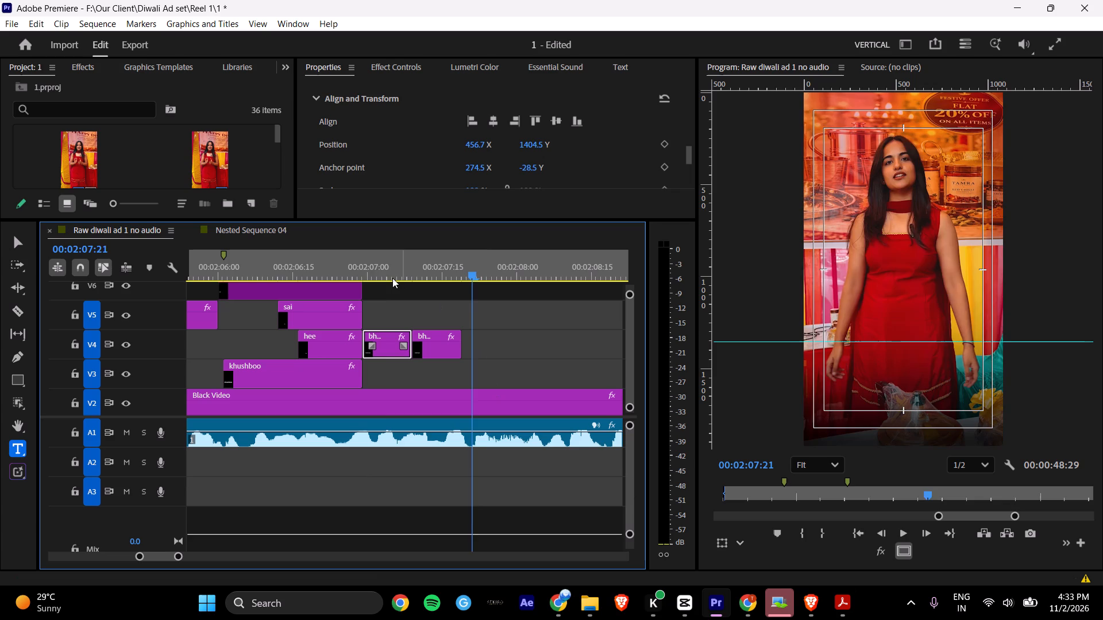
{"action": "left_click_drag", "start_coordinate": [385, 276], "coordinate": [374, 274]}
{"action": "key", "text": "space"}
{"action": "key", "text": "space"}
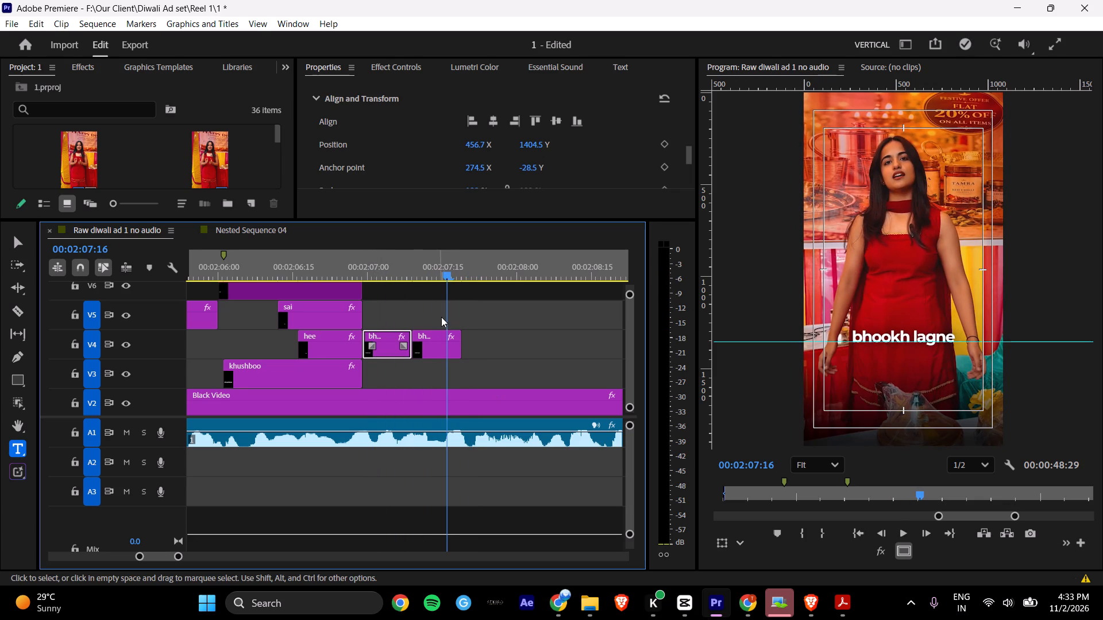
{"action": "left_click_drag", "start_coordinate": [435, 344], "coordinate": [446, 347]}
{"action": "left_click_drag", "start_coordinate": [412, 341], "coordinate": [419, 343]}
Replay the speech over the two "bhookh lagne" captions and check it against the Scene 1 line of the PDF script in Acrobat.
{"action": "left_click_drag", "start_coordinate": [365, 262], "coordinate": [354, 265]}
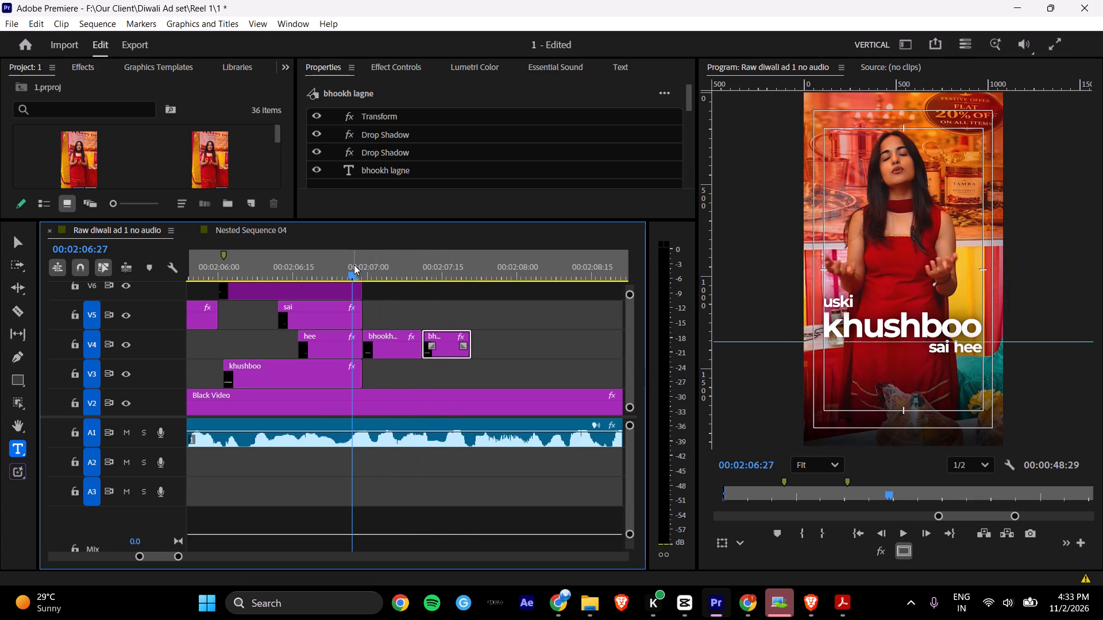
{"action": "key", "text": "space"}
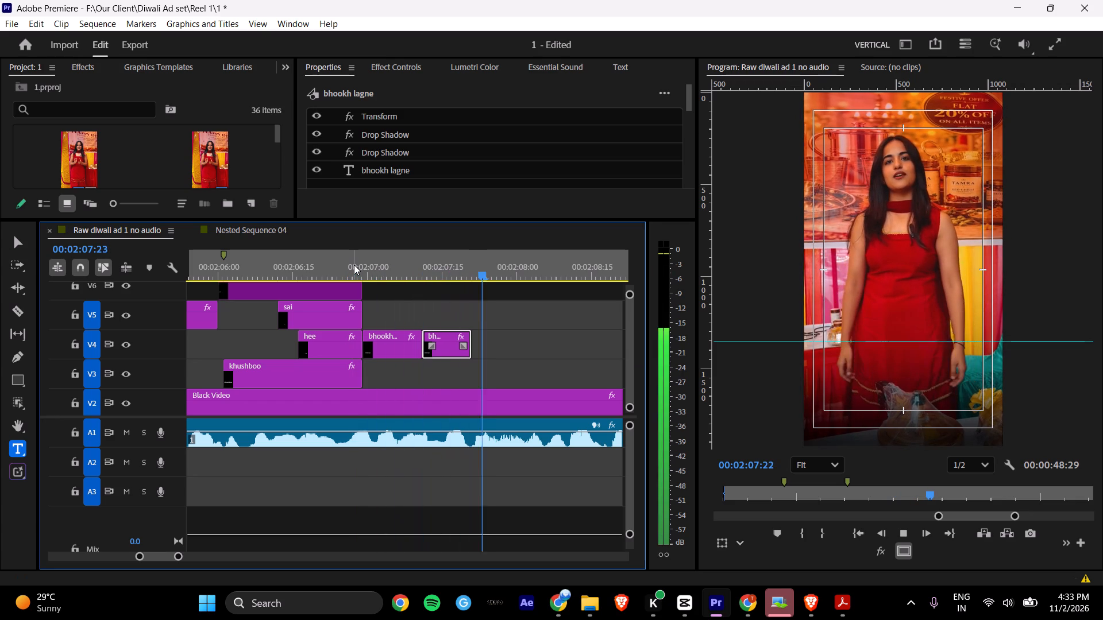
{"action": "key", "text": "space"}
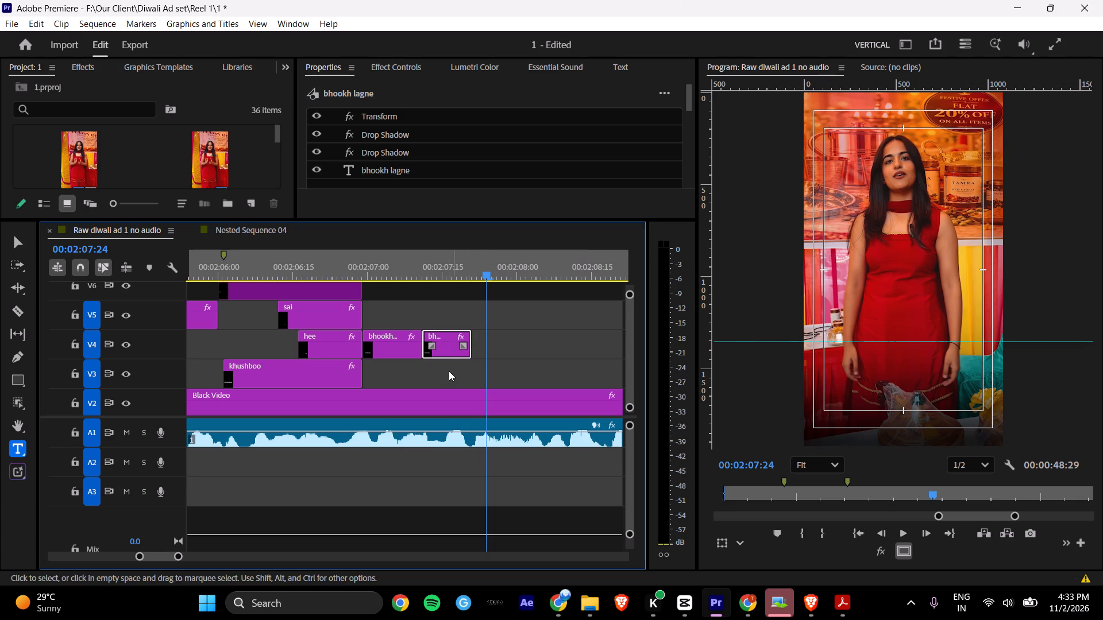
{"action": "left_click", "coordinate": [451, 262]}
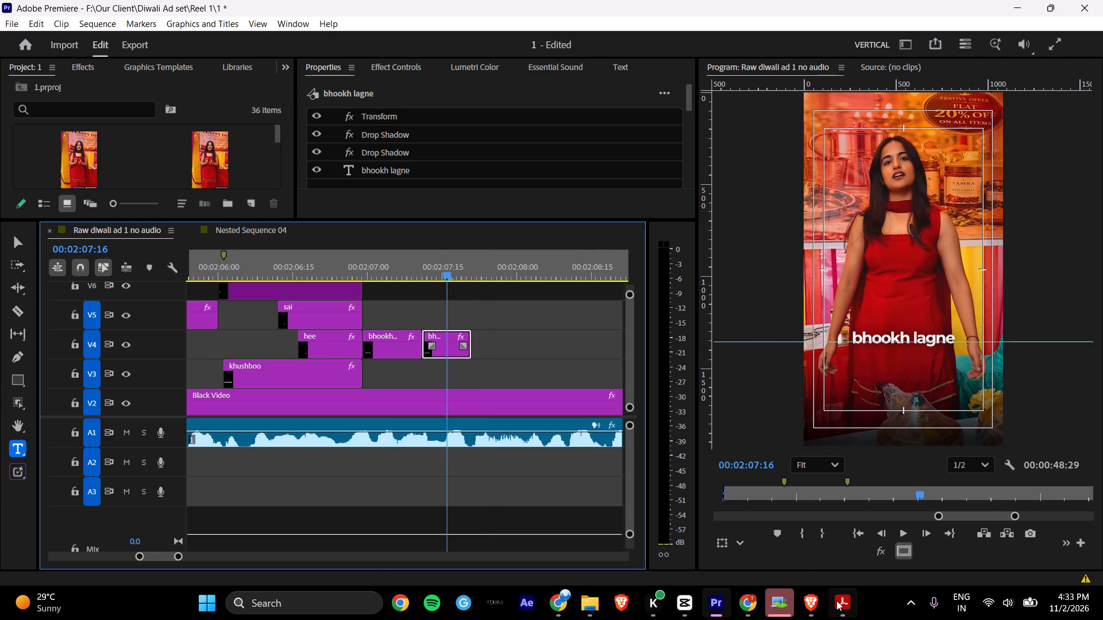
{"action": "left_click", "coordinate": [836, 600]}
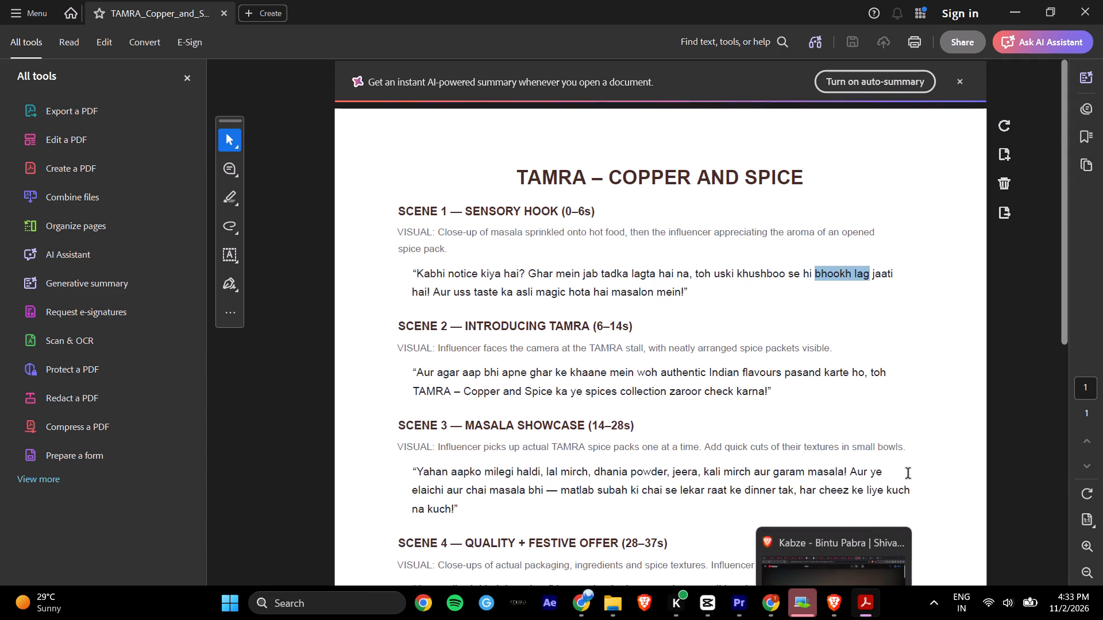
{"action": "left_click", "coordinate": [866, 613]}
{"action": "left_click_drag", "start_coordinate": [409, 276], "coordinate": [401, 274]}
{"action": "key", "text": "space"}
{"action": "key", "text": "space"}
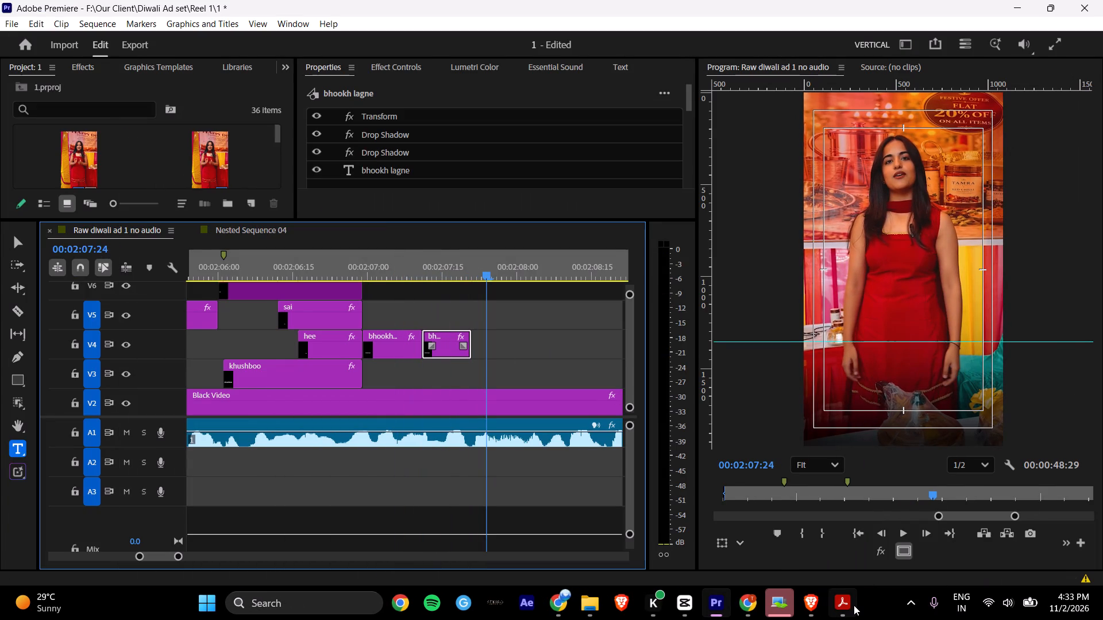
{"action": "left_click", "coordinate": [854, 605]}
{"action": "left_click", "coordinate": [854, 605]}
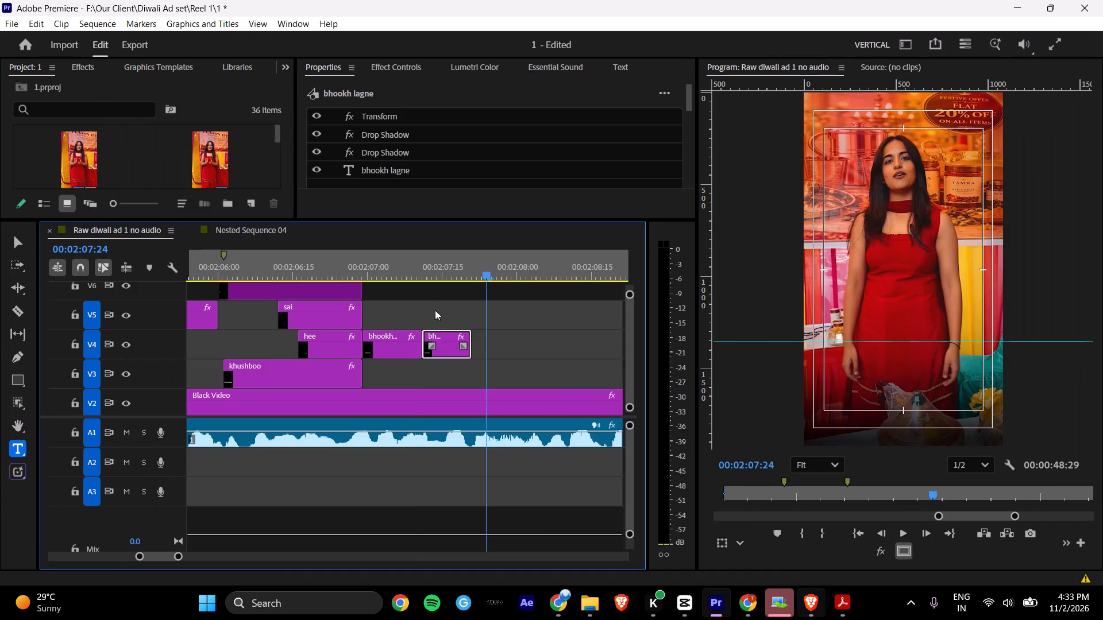
{"action": "left_click_drag", "start_coordinate": [411, 274], "coordinate": [455, 279]}
{"action": "left_click", "coordinate": [844, 613]}
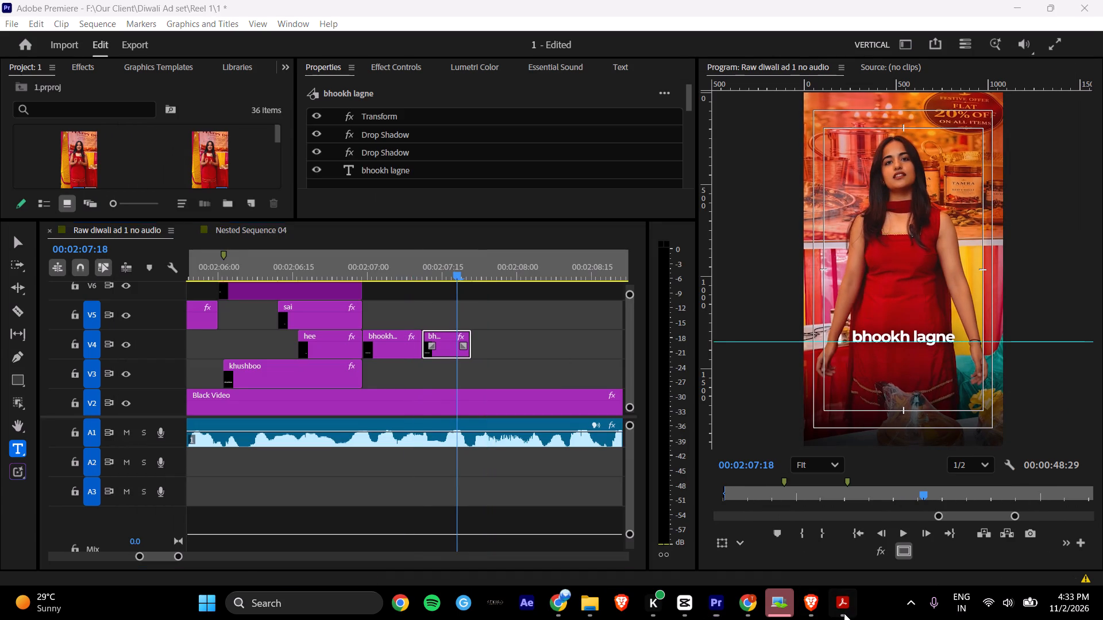
{"action": "left_click", "coordinate": [881, 286]}
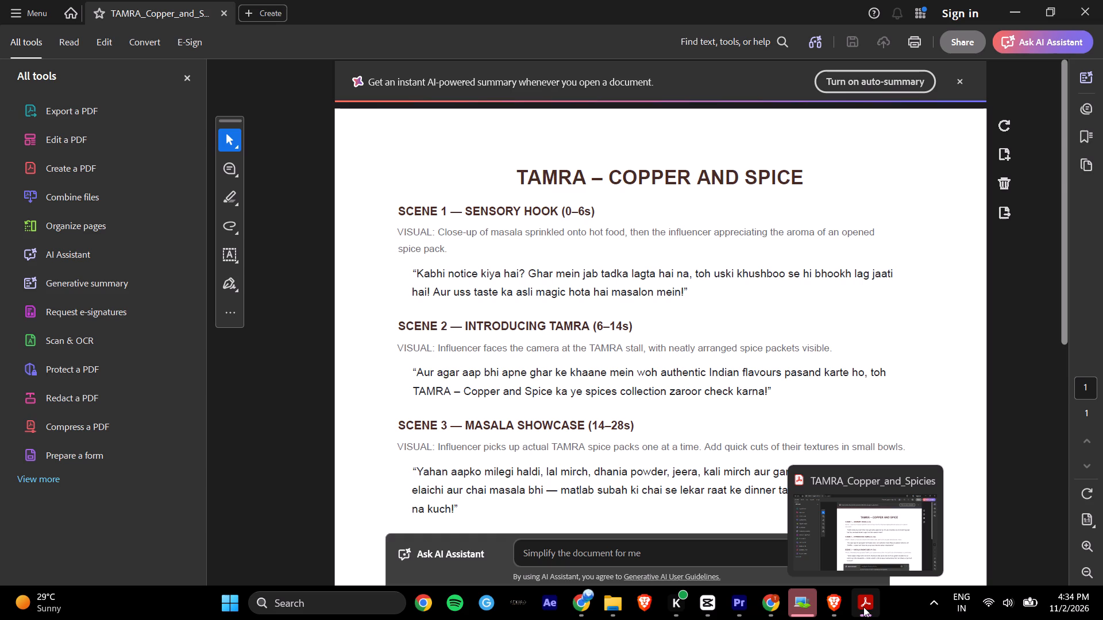
{"action": "left_click", "coordinate": [867, 607]}
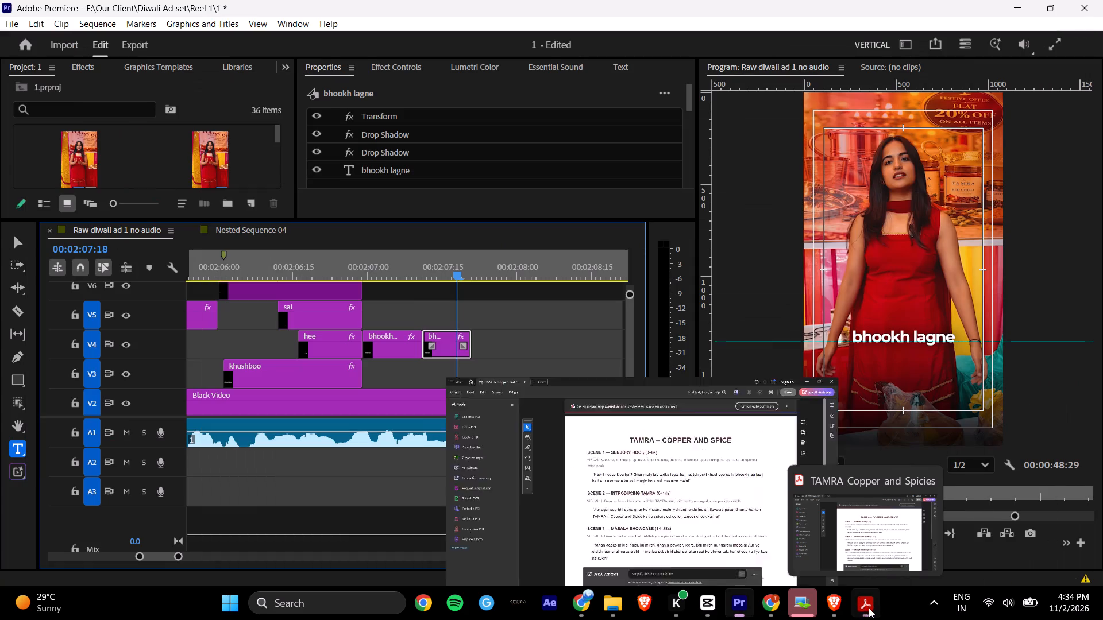
{"action": "left_click_drag", "start_coordinate": [405, 266], "coordinate": [382, 268]}
{"action": "key", "text": "space"}
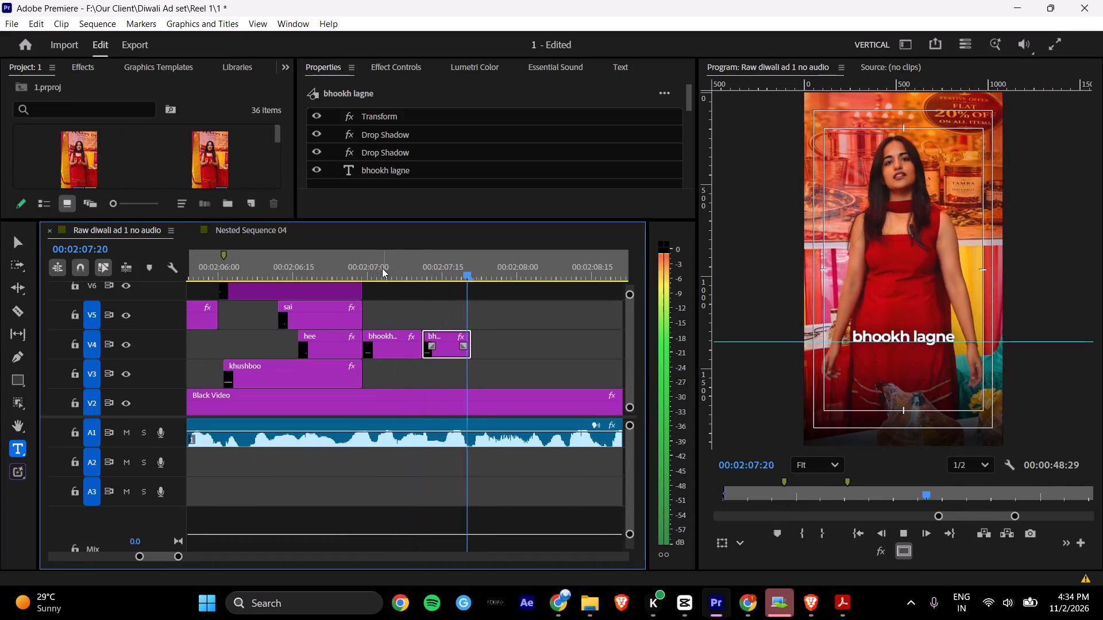
{"action": "key", "text": "space"}
Copy "lag jaati hai!" from Scene 1 of the PDF script in Acrobat and replace the second "bhookh lagne" caption's text with it in Premiere.
{"action": "left_click", "coordinate": [845, 603]}
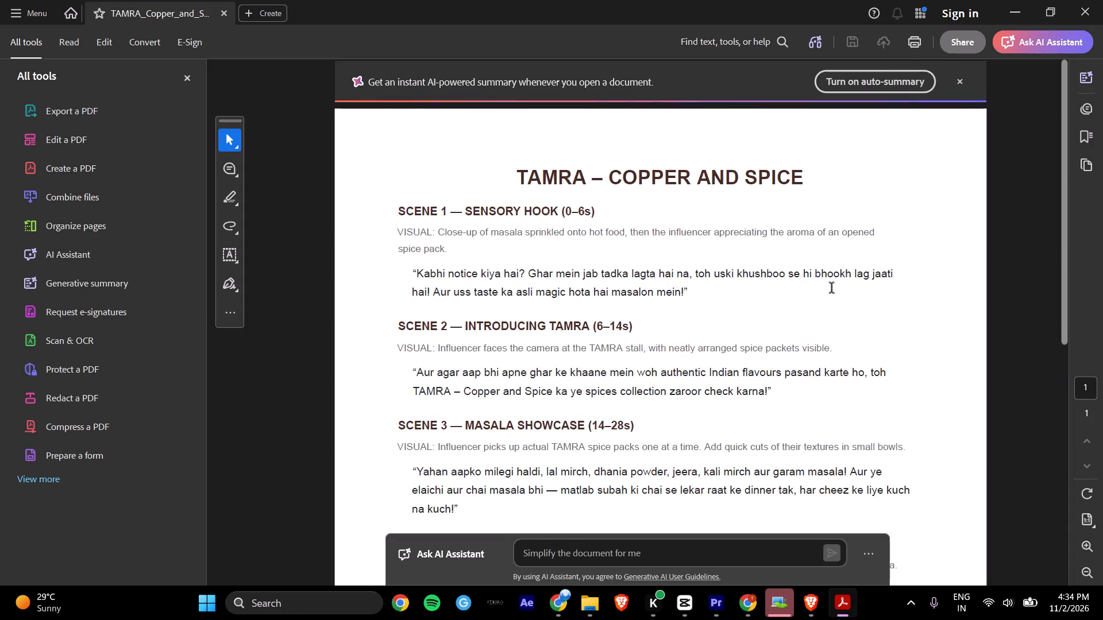
{"action": "left_click_drag", "start_coordinate": [853, 272], "coordinate": [435, 286]}
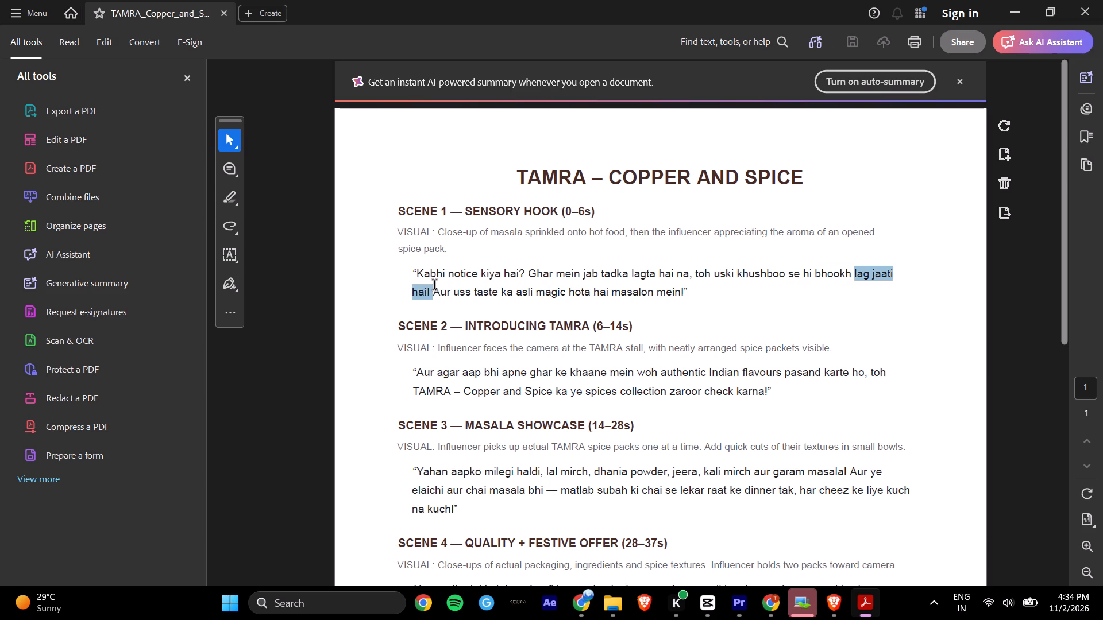
{"action": "left_click_drag", "start_coordinate": [435, 286], "coordinate": [431, 286]}
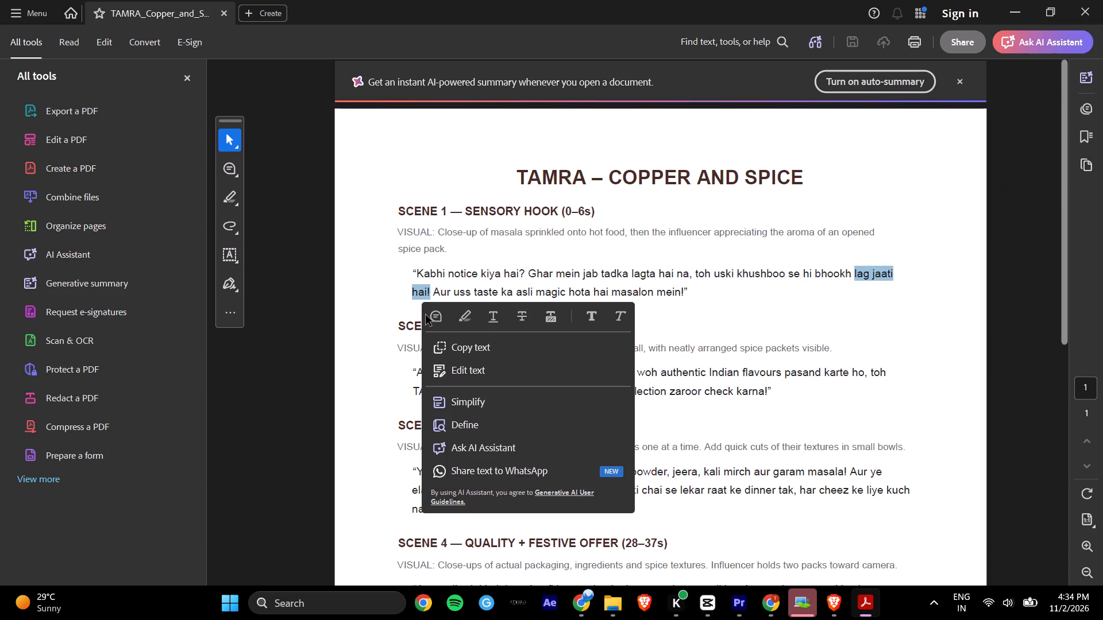
{"action": "key", "text": "ctrl+c"}
{"action": "key", "text": "ctrl+c"}
{"action": "left_click", "coordinate": [1019, 0]}
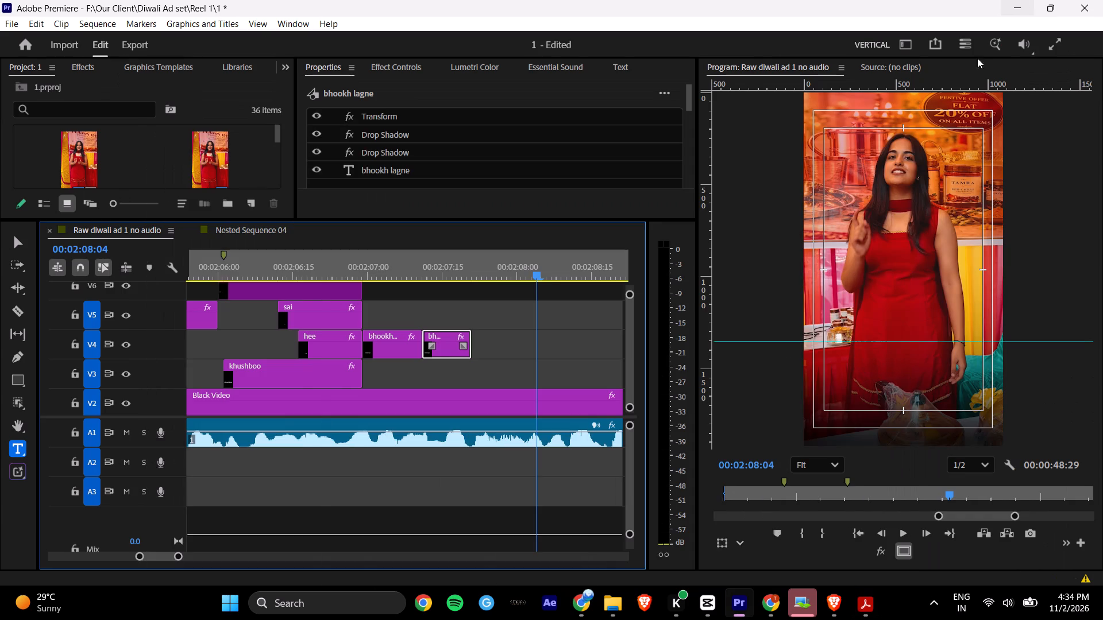
{"action": "left_click", "coordinate": [454, 273]}
{"action": "double_click", "coordinate": [413, 172]}
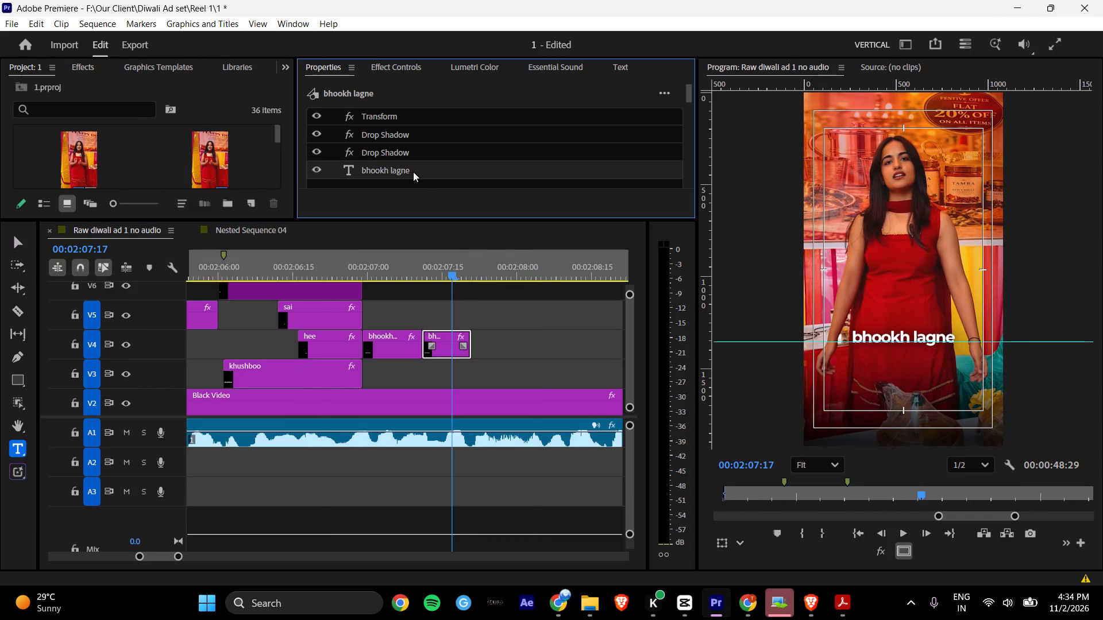
{"action": "key", "text": "ctrl+v"}
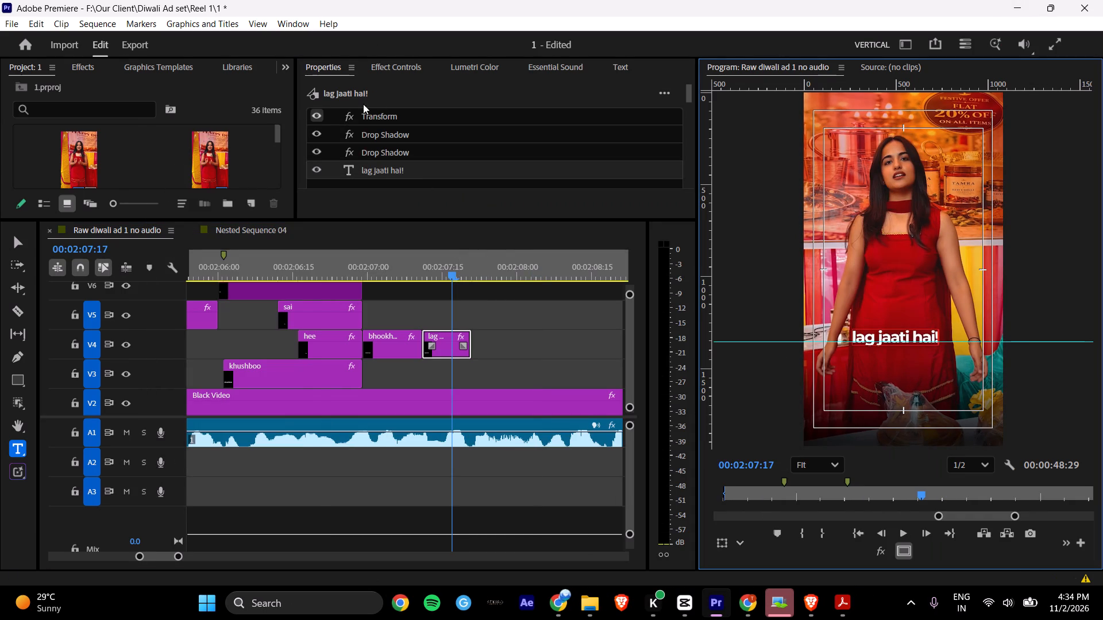
Center the "lag jaati hai!" caption text horizontally in the frame.
{"action": "left_click", "coordinate": [685, 98]}
{"action": "left_click_drag", "start_coordinate": [687, 96], "coordinate": [719, 144]}
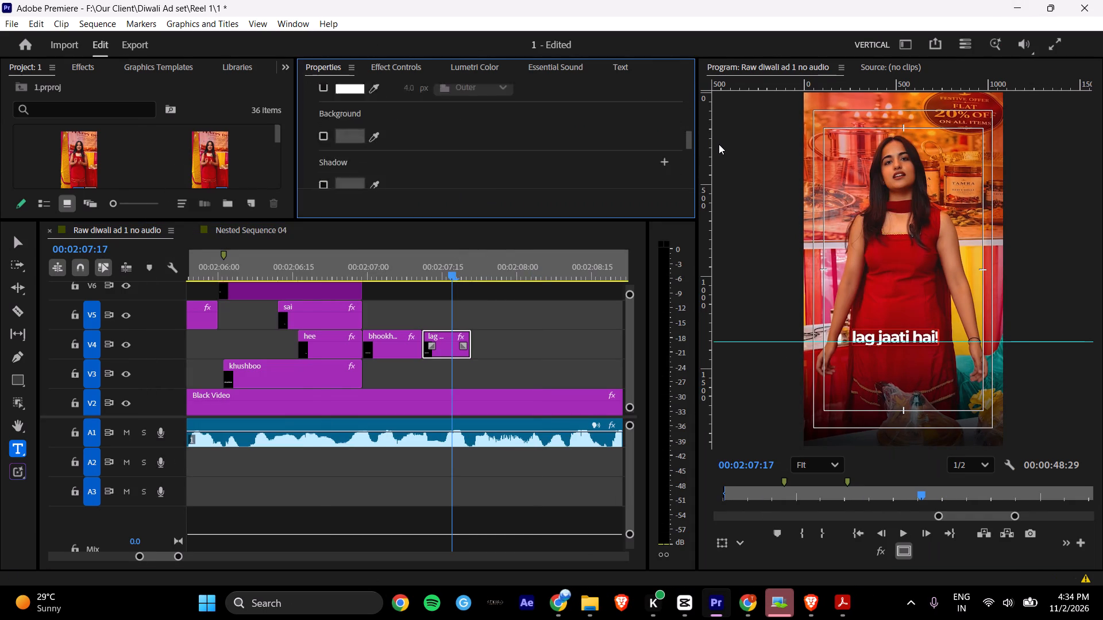
{"action": "left_click_drag", "start_coordinate": [719, 144], "coordinate": [722, 158]}
{"action": "triple_click", "coordinate": [492, 119]}
{"action": "double_click", "coordinate": [492, 119]}
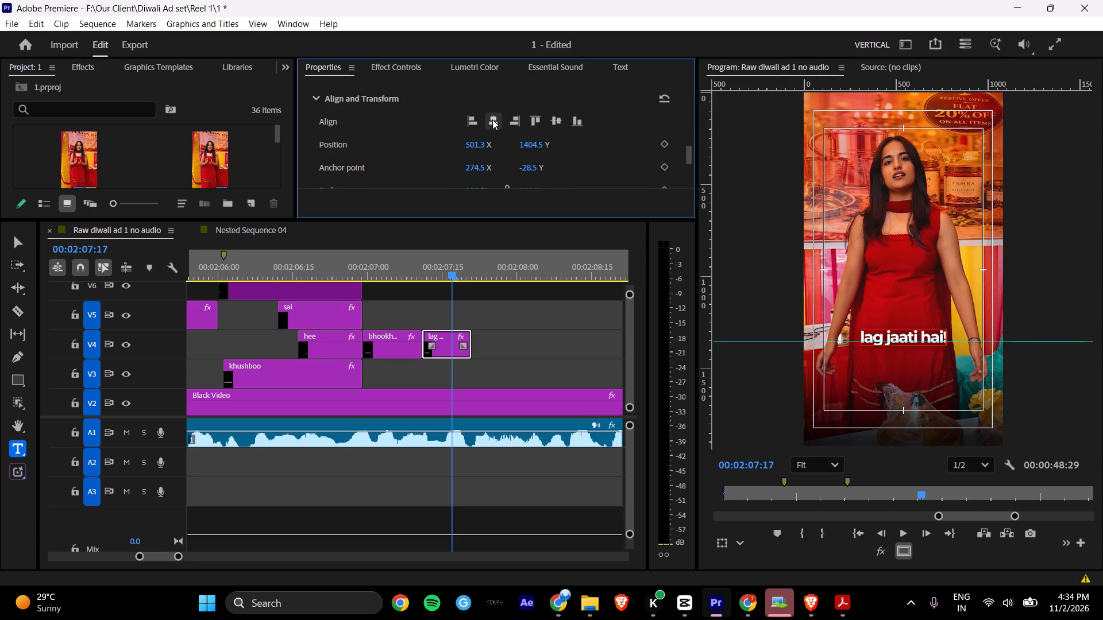
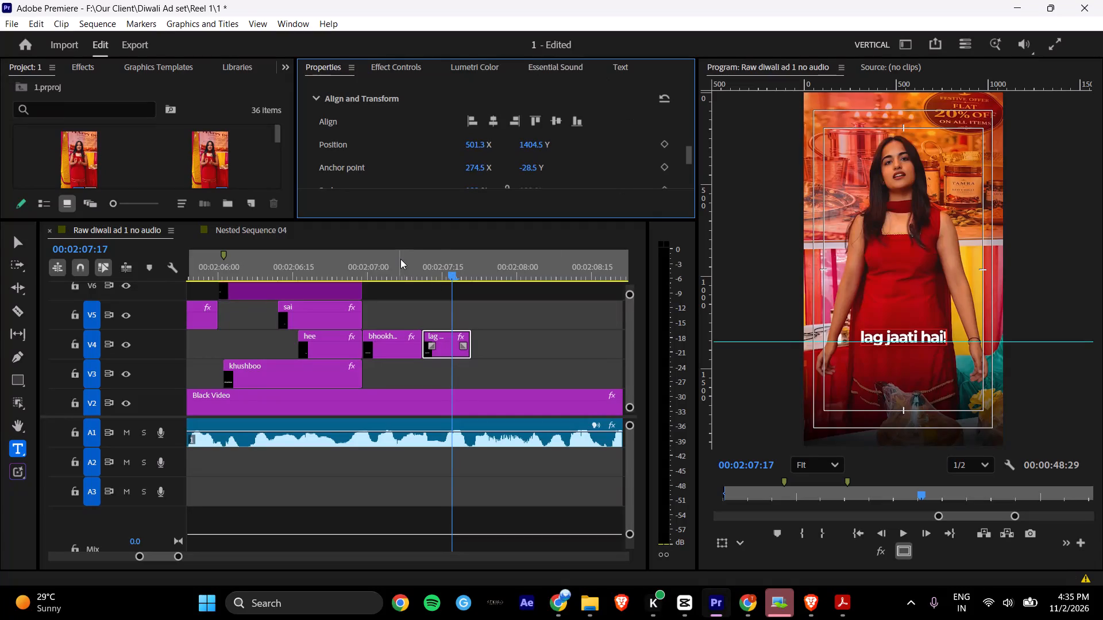
Replay the speech over the "bhookh lagne" and "lag jaati hai!" captions from about 00:02:06:28 to check their timing.
{"action": "left_click_drag", "start_coordinate": [400, 259], "coordinate": [375, 259], "text": "shift"}
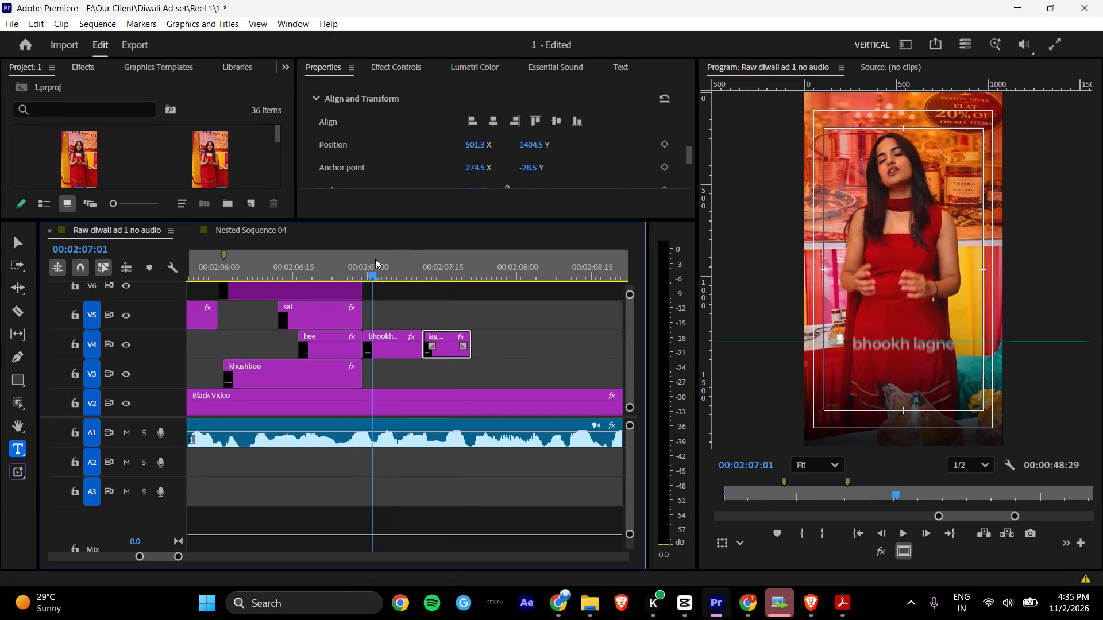
{"action": "left_click_drag", "start_coordinate": [375, 259], "coordinate": [359, 267], "text": "shift"}
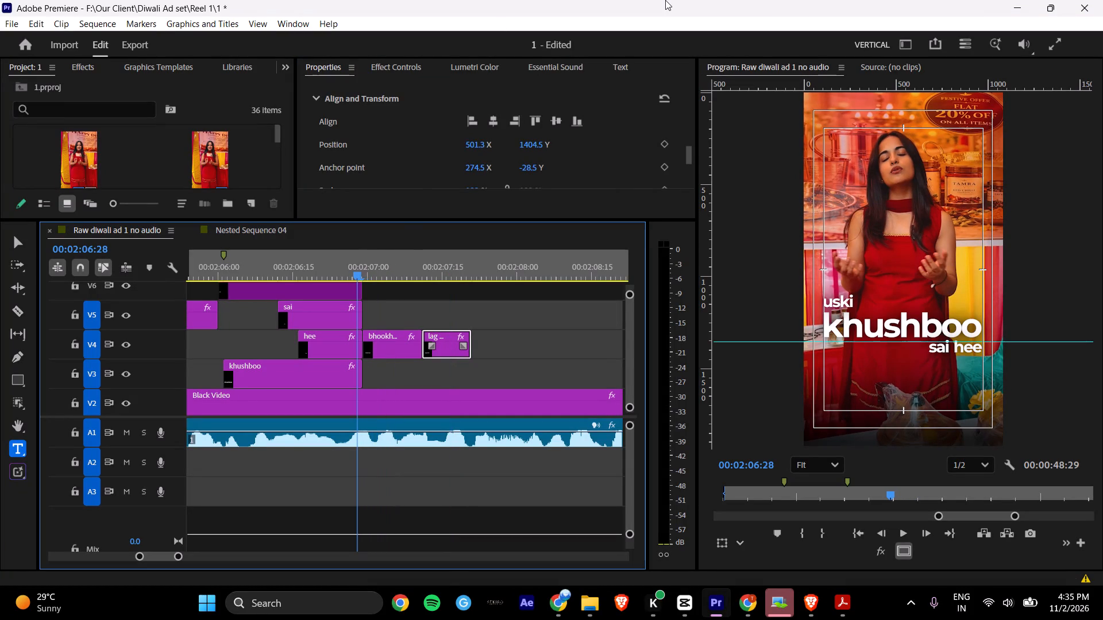
{"action": "key", "text": "space"}
{"action": "key", "text": "space"}
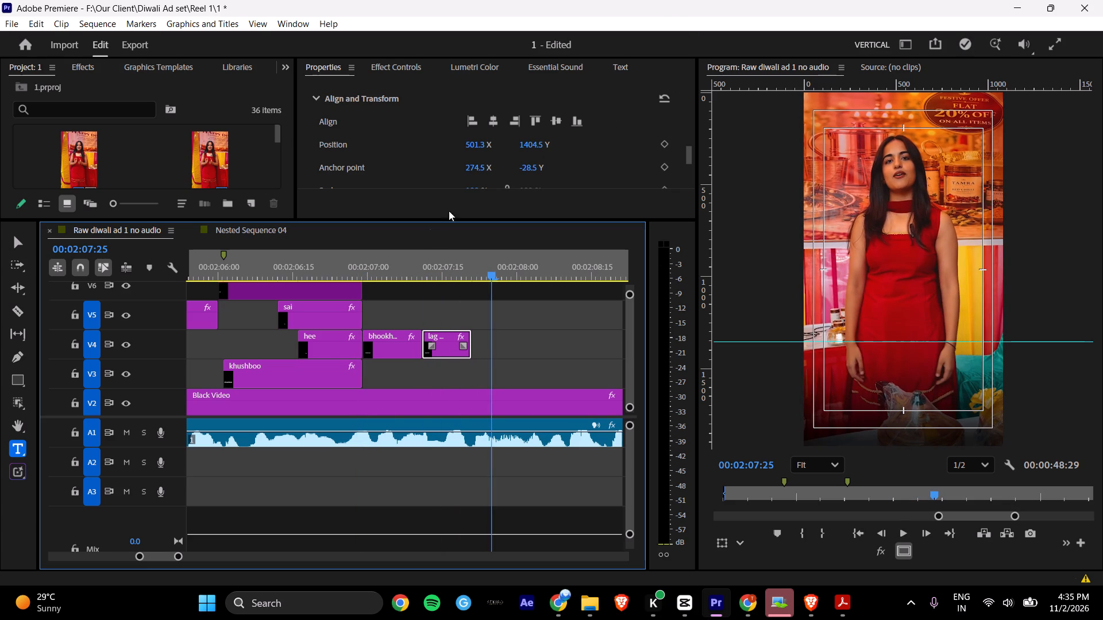
{"action": "left_click_drag", "start_coordinate": [388, 261], "coordinate": [380, 263]}
{"action": "key", "text": "space"}
{"action": "key", "text": "space"}
{"action": "left_click_drag", "start_coordinate": [381, 263], "coordinate": [375, 263]}
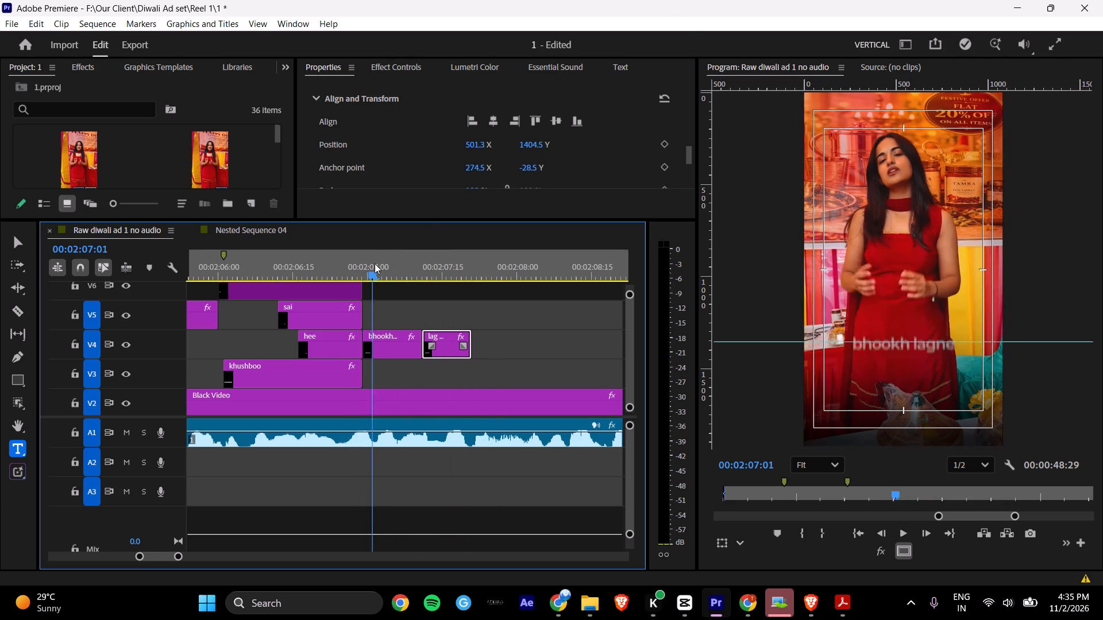
{"action": "left_click_drag", "start_coordinate": [375, 263], "coordinate": [369, 266]}
{"action": "key", "text": "space"}
{"action": "key", "text": "space"}
Examine the Transform effect's position and opacity keyframes on the "bhookh lagne" caption.
{"action": "left_click", "coordinate": [399, 343]}
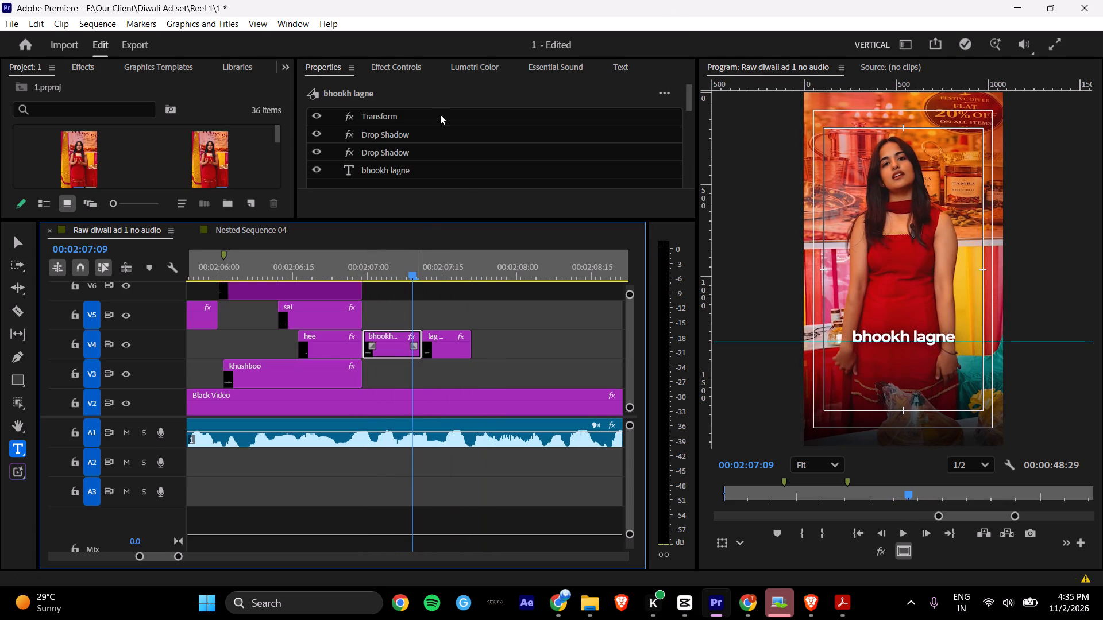
{"action": "left_click", "coordinate": [397, 65]}
{"action": "left_click_drag", "start_coordinate": [497, 221], "coordinate": [530, 367]}
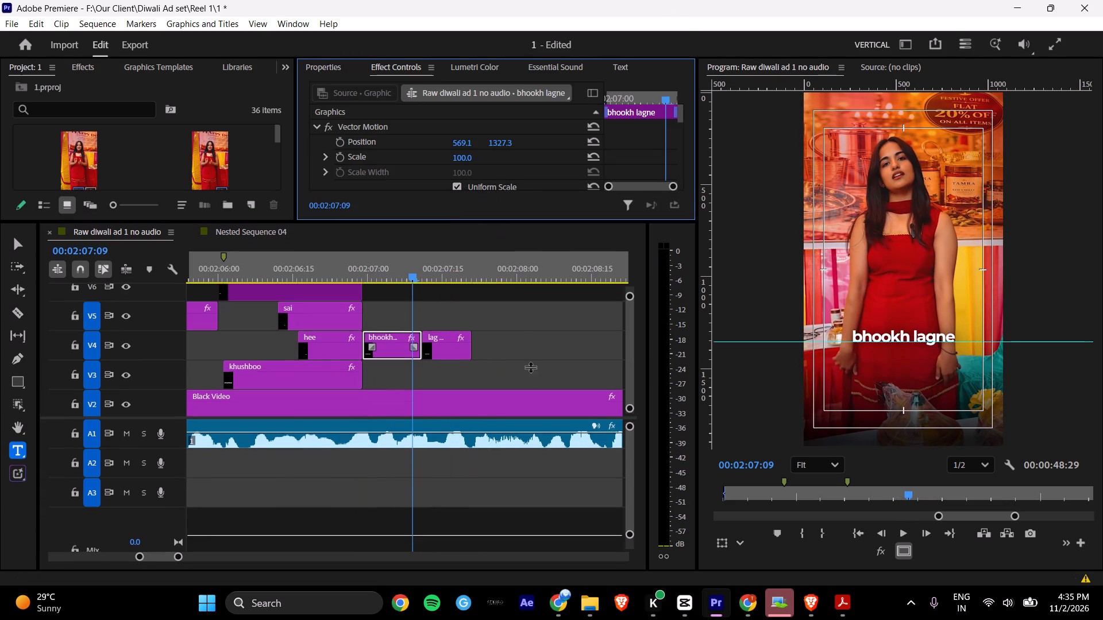
{"action": "left_click_drag", "start_coordinate": [530, 367], "coordinate": [548, 351]}
{"action": "scroll", "coordinate": [638, 205], "scroll_direction": "down", "scroll_amount": 3}
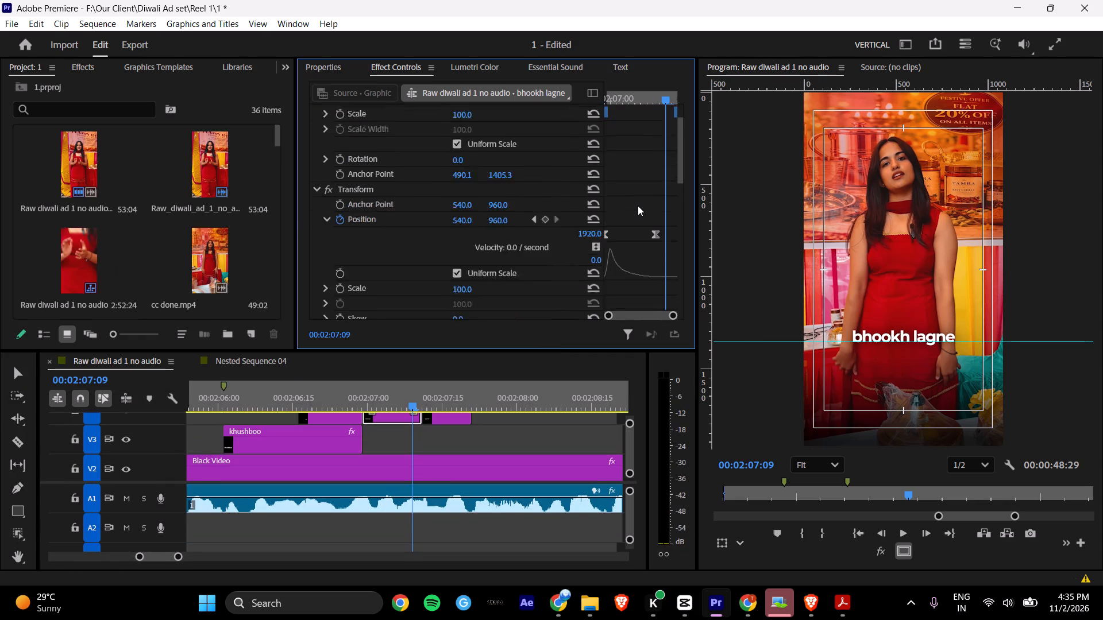
{"action": "scroll", "coordinate": [638, 206], "scroll_direction": "down", "scroll_amount": 9}
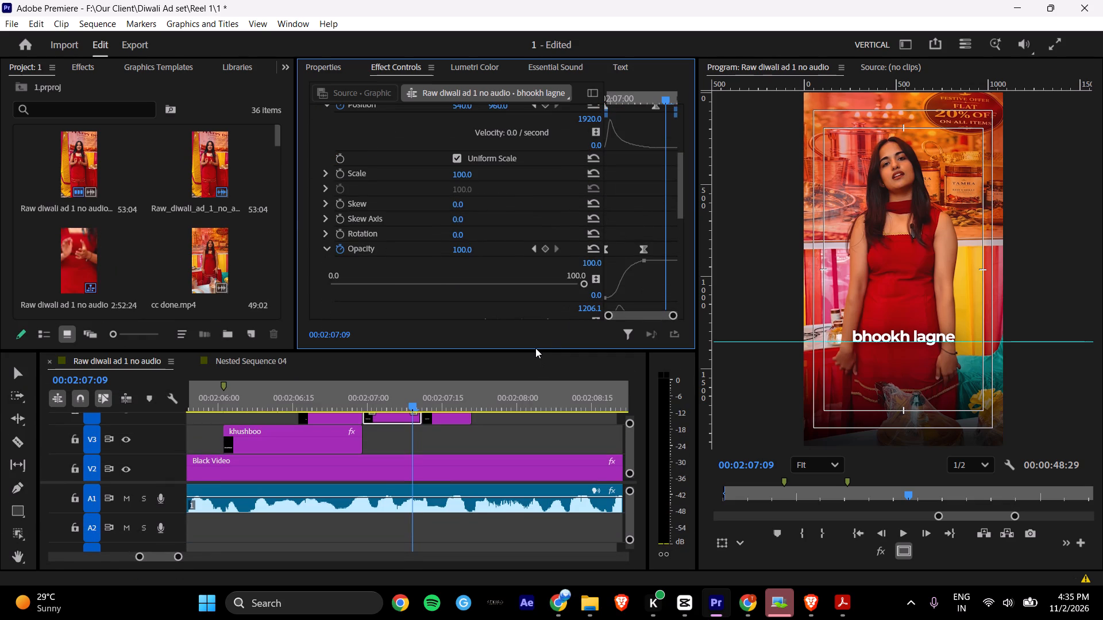
{"action": "left_click_drag", "start_coordinate": [531, 350], "coordinate": [524, 148]}
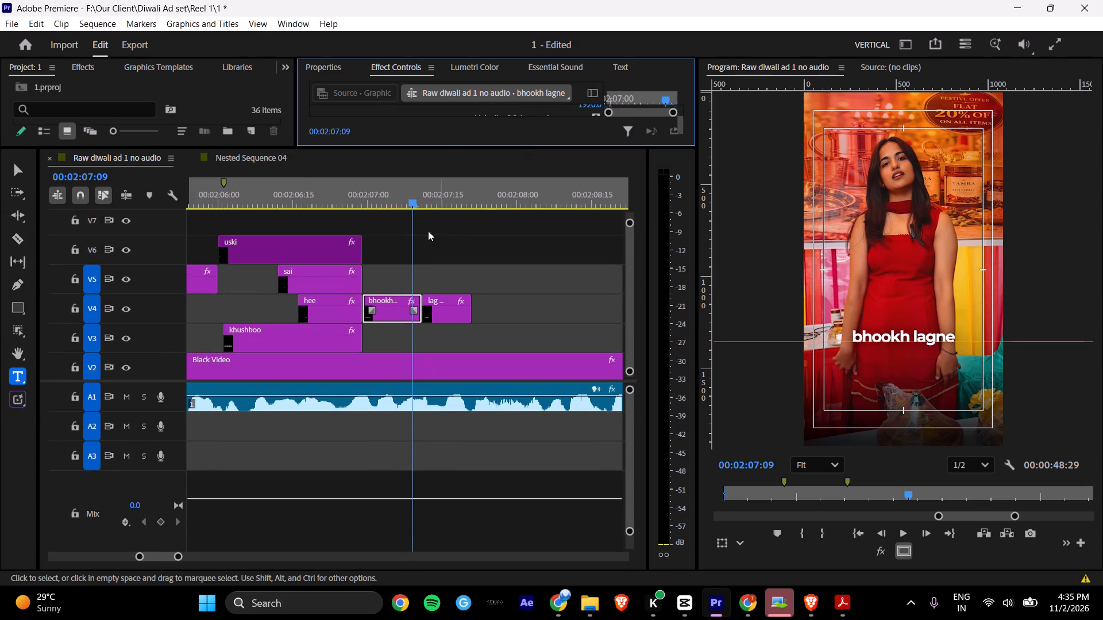
Delete the "lag jaati hai!" caption that follows "bhookh lagne" on V4.
{"action": "left_click_drag", "start_coordinate": [396, 195], "coordinate": [404, 197]}
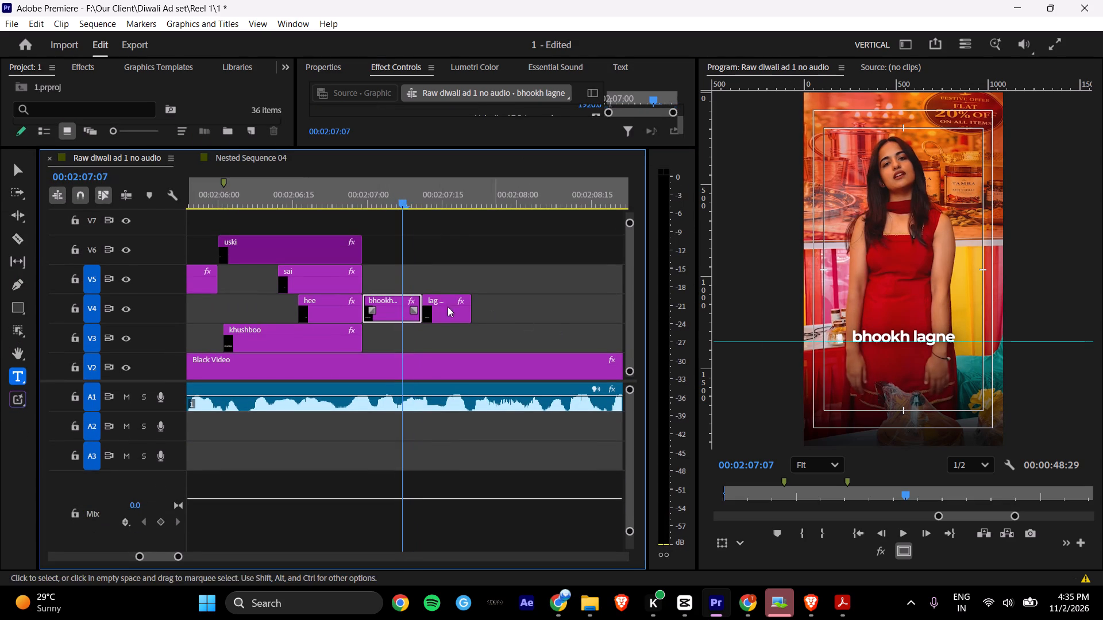
{"action": "left_click", "coordinate": [449, 304]}
{"action": "key", "text": "BackSpace"}
Append "lagg" to the "bhookh lagne" caption so its text reads "bhookh lagne lagg".
{"action": "left_click", "coordinate": [411, 306]}
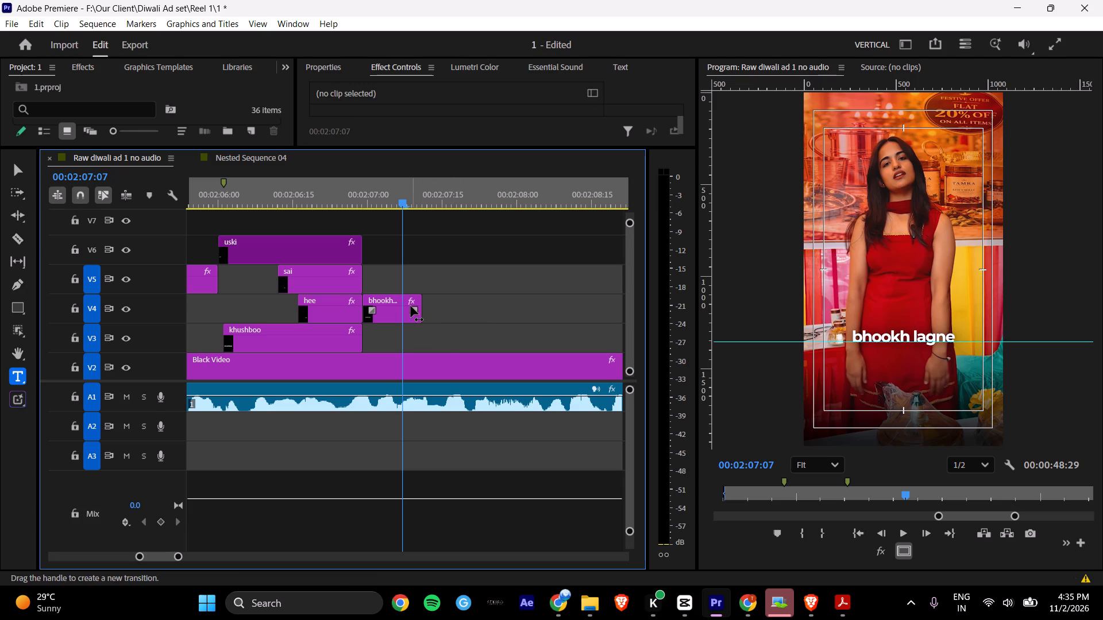
{"action": "left_click", "coordinate": [385, 303]}
{"action": "left_click", "coordinate": [940, 337]}
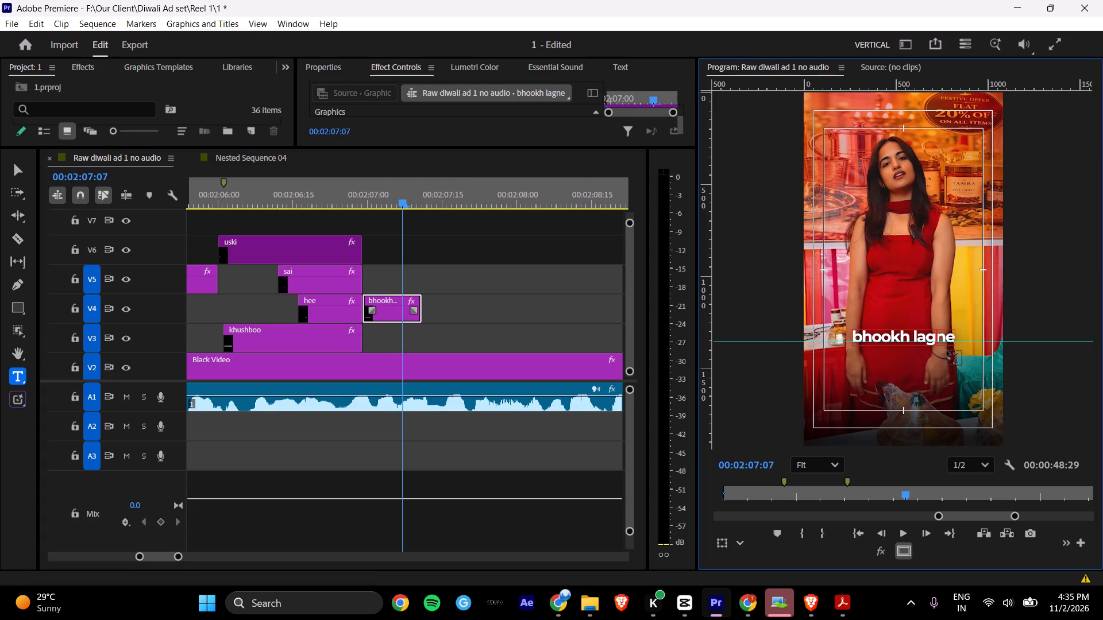
{"action": "key", "text": "Right"}
{"action": "key", "text": "Right"}
{"action": "key", "text": "Right"}
{"action": "key", "text": "space"}
{"action": "type", "text": "lagg"}
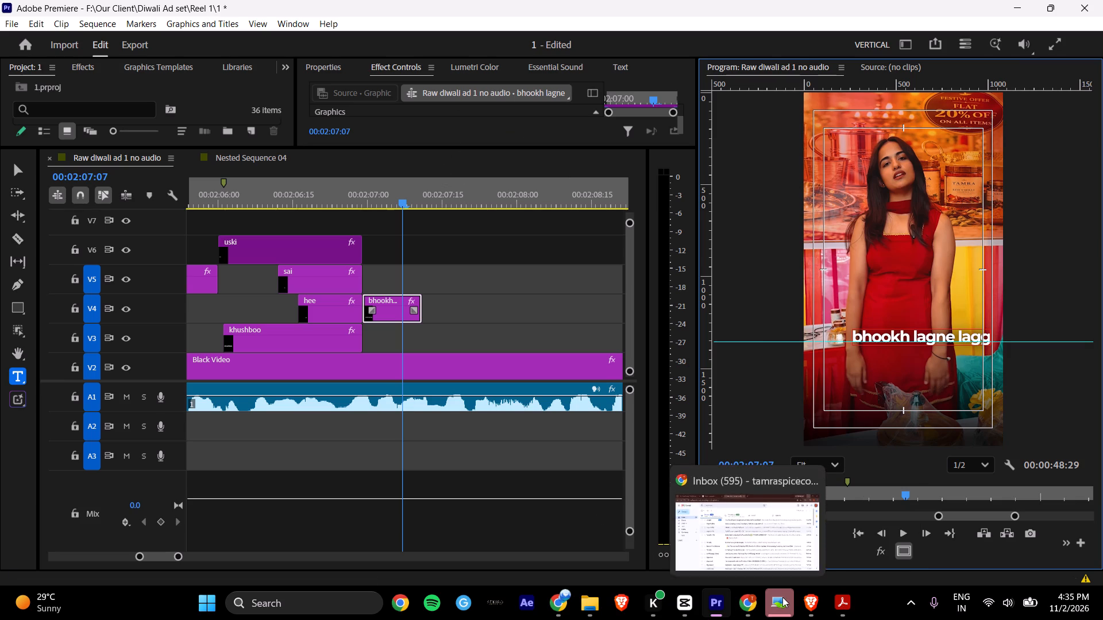
Switch to Brave, go back to the Kabze song on YouTube, set it to loop, and return to Premiere.
{"action": "left_click", "coordinate": [810, 595]}
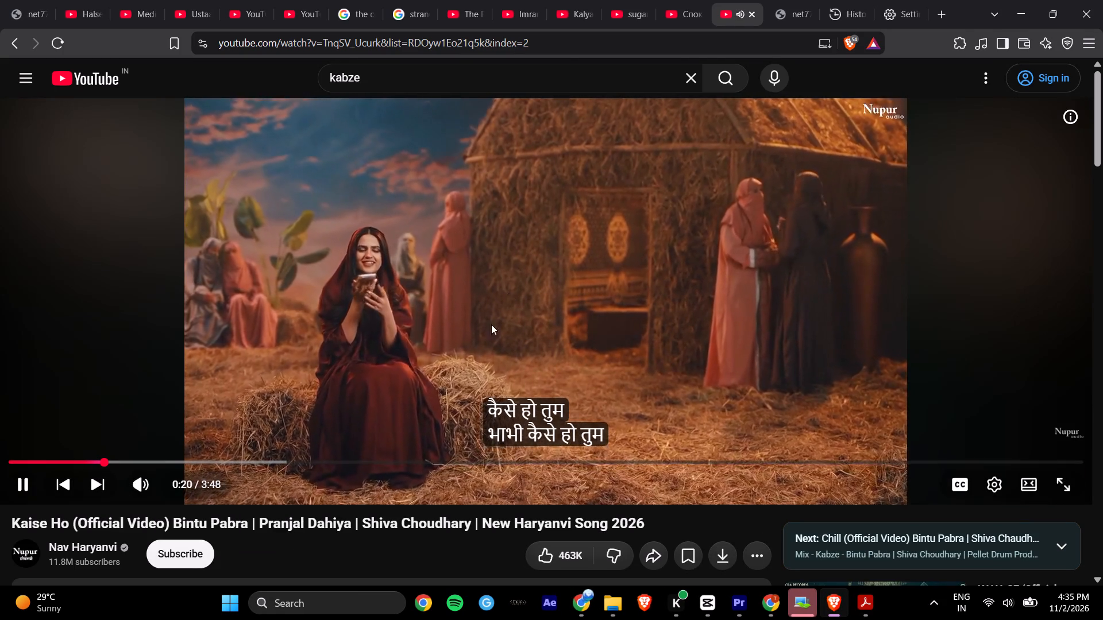
{"action": "left_click", "coordinate": [310, 467]}
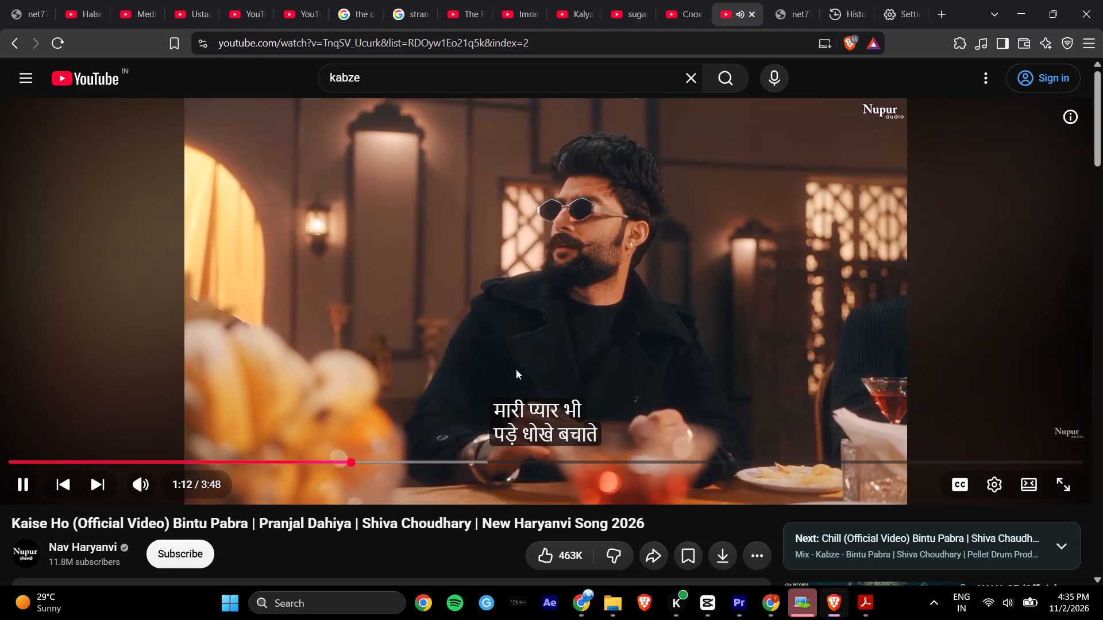
{"action": "scroll", "coordinate": [429, 489], "scroll_direction": "down", "scroll_amount": 2}
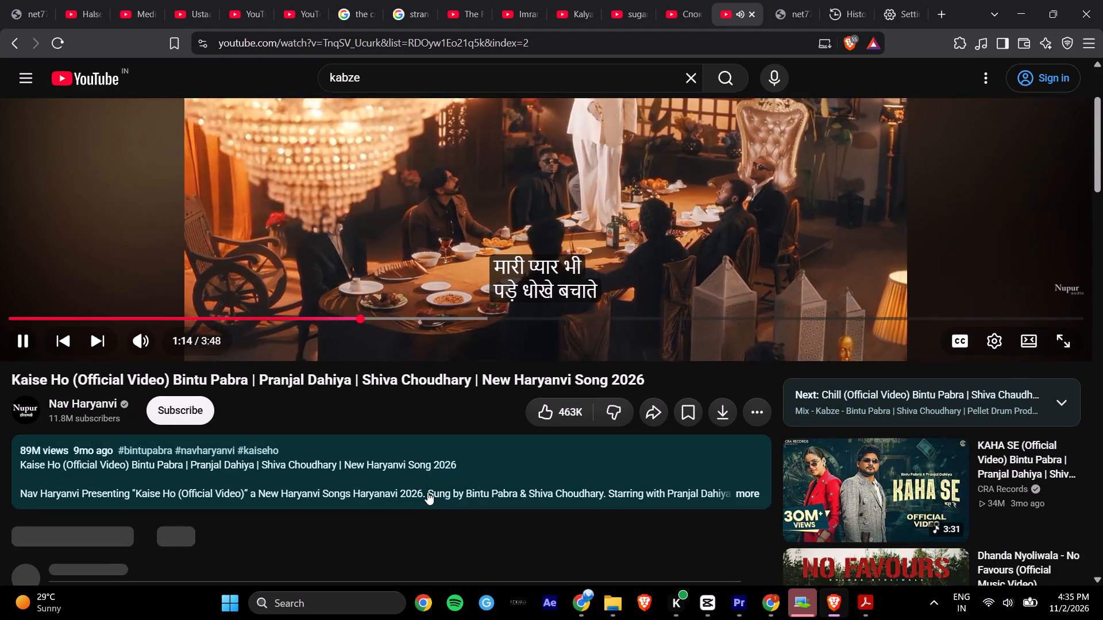
{"action": "scroll", "coordinate": [410, 486], "scroll_direction": "up", "scroll_amount": 3}
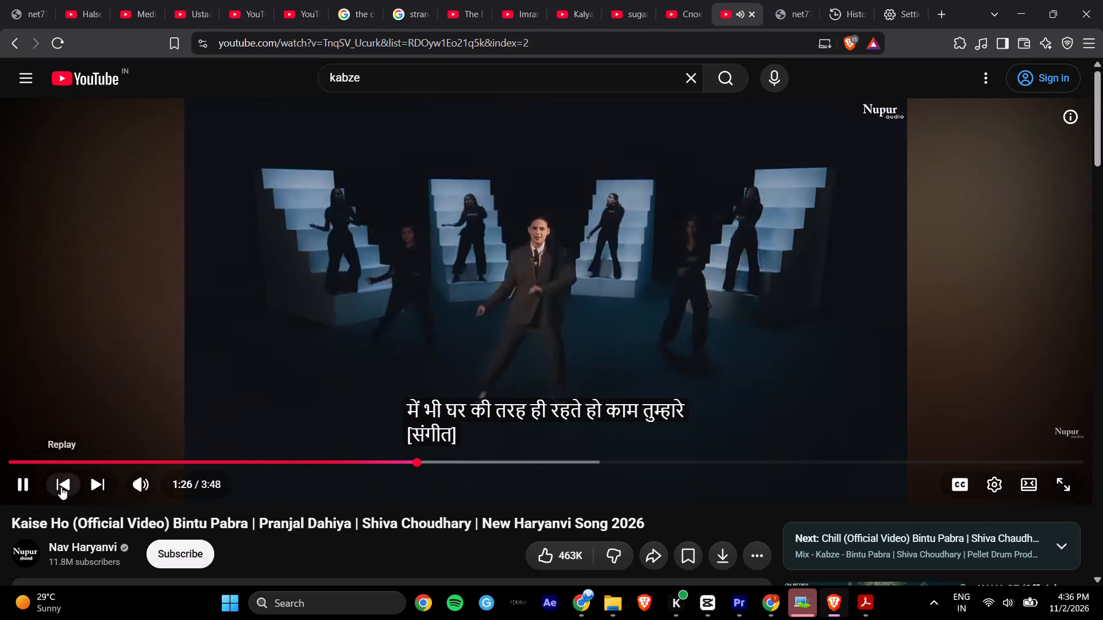
{"action": "left_click", "coordinate": [56, 491]}
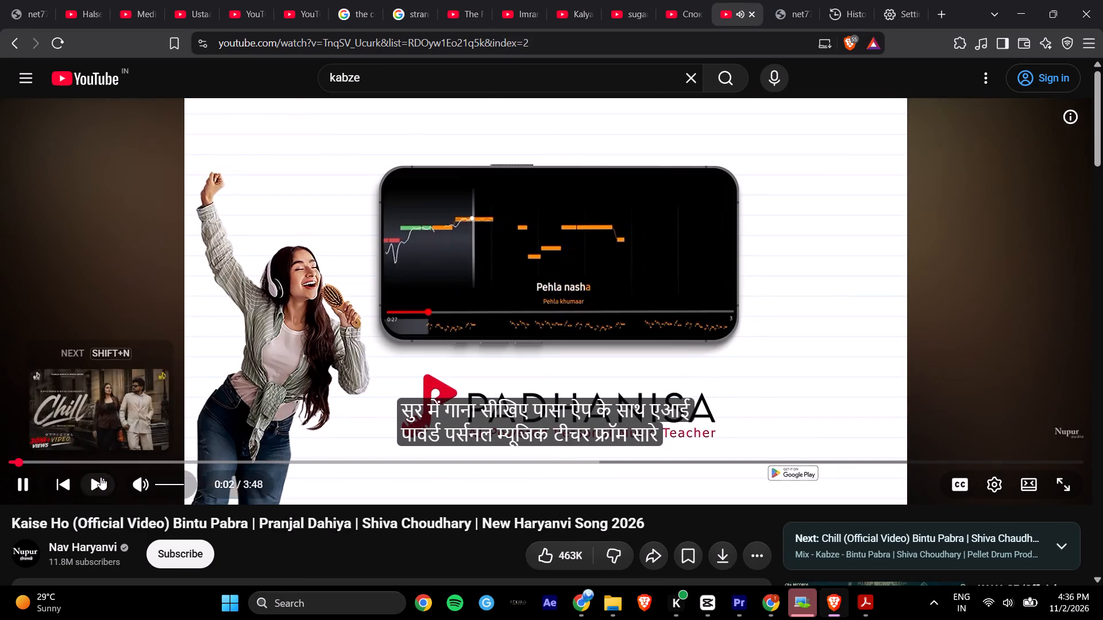
{"action": "left_click", "coordinate": [57, 487]}
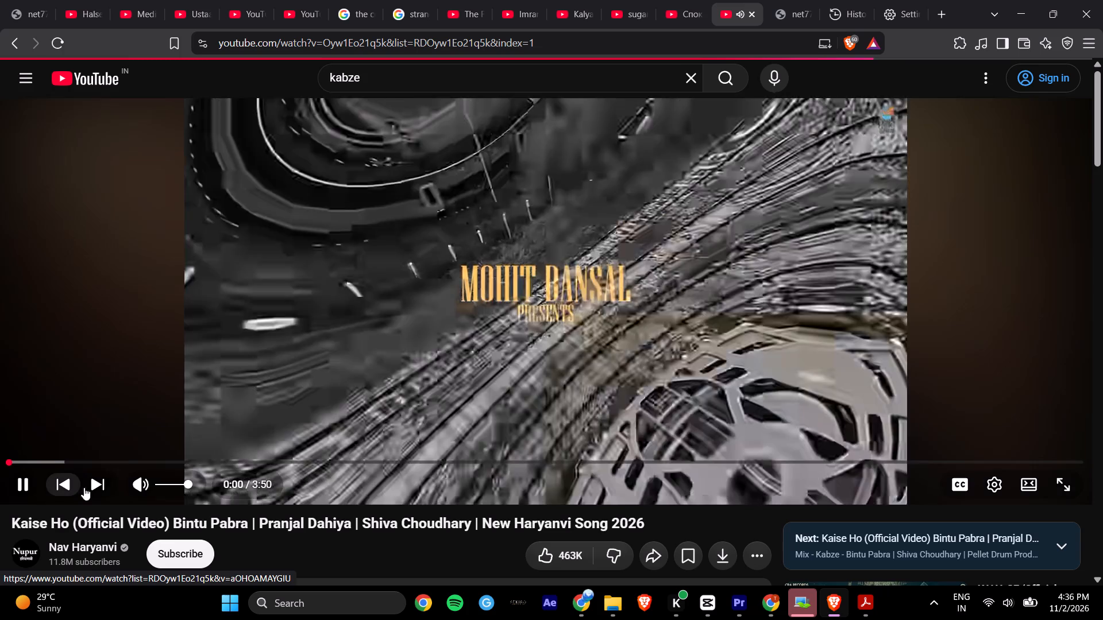
{"action": "right_click", "coordinate": [429, 239]}
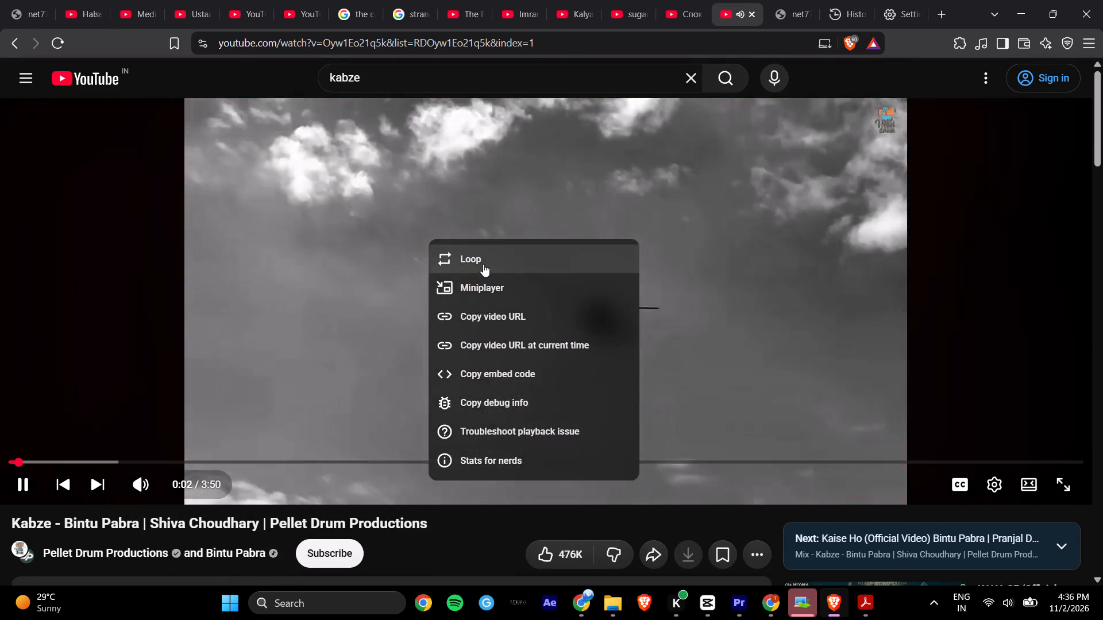
{"action": "left_click", "coordinate": [483, 264]}
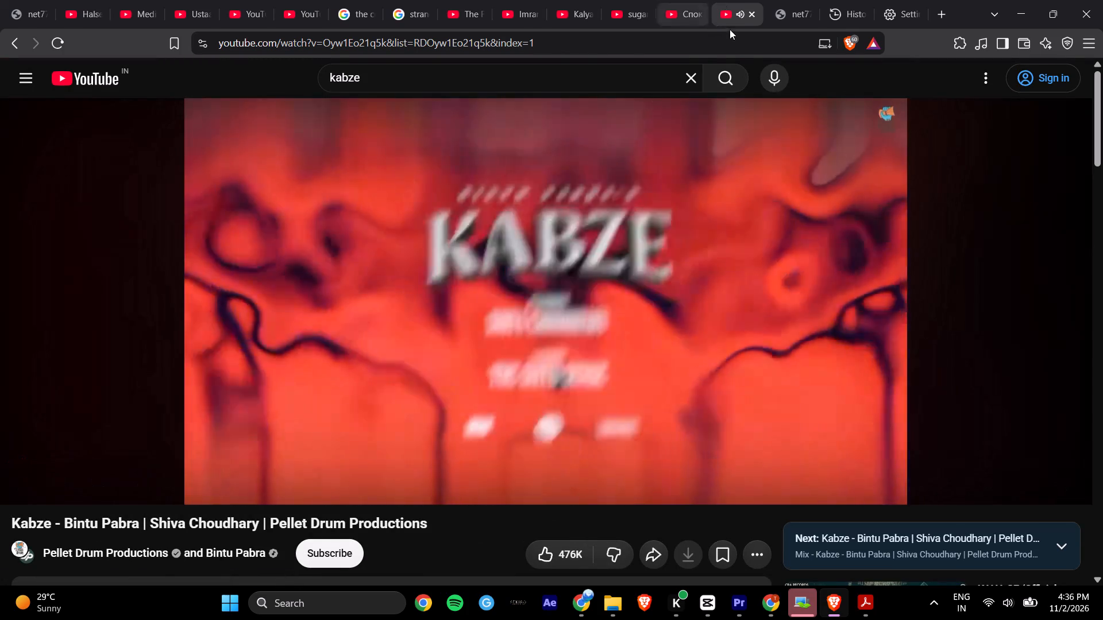
{"action": "left_click", "coordinate": [1023, 3]}
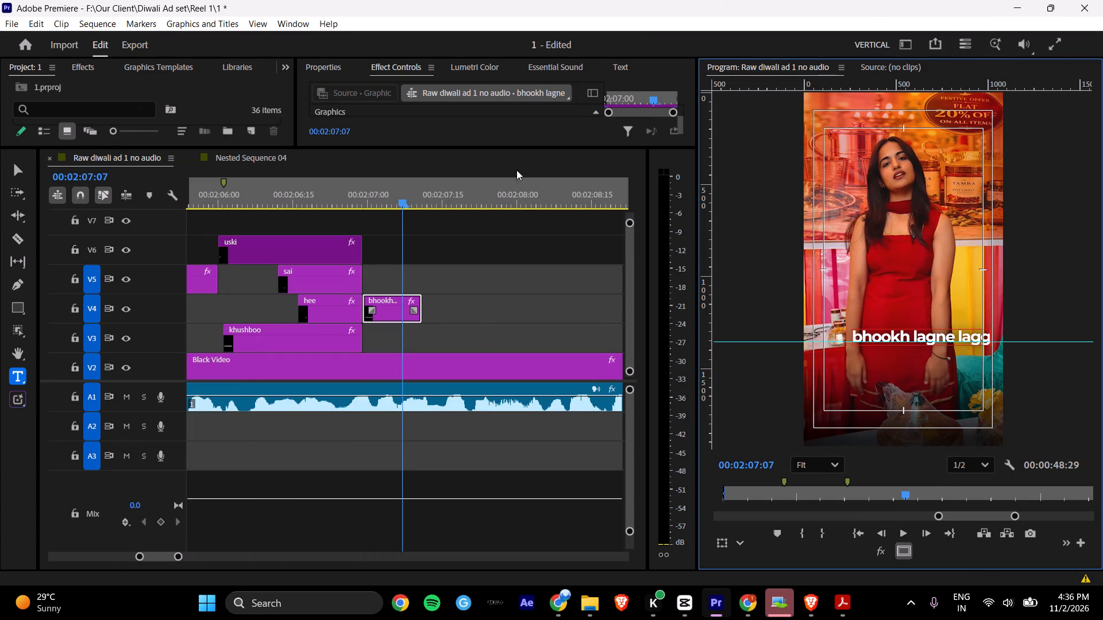
Center the "bhookh lagne lagg" caption text horizontally in the frame.
{"action": "left_click_drag", "start_coordinate": [500, 148], "coordinate": [507, 247]}
{"action": "left_click", "coordinate": [330, 73]}
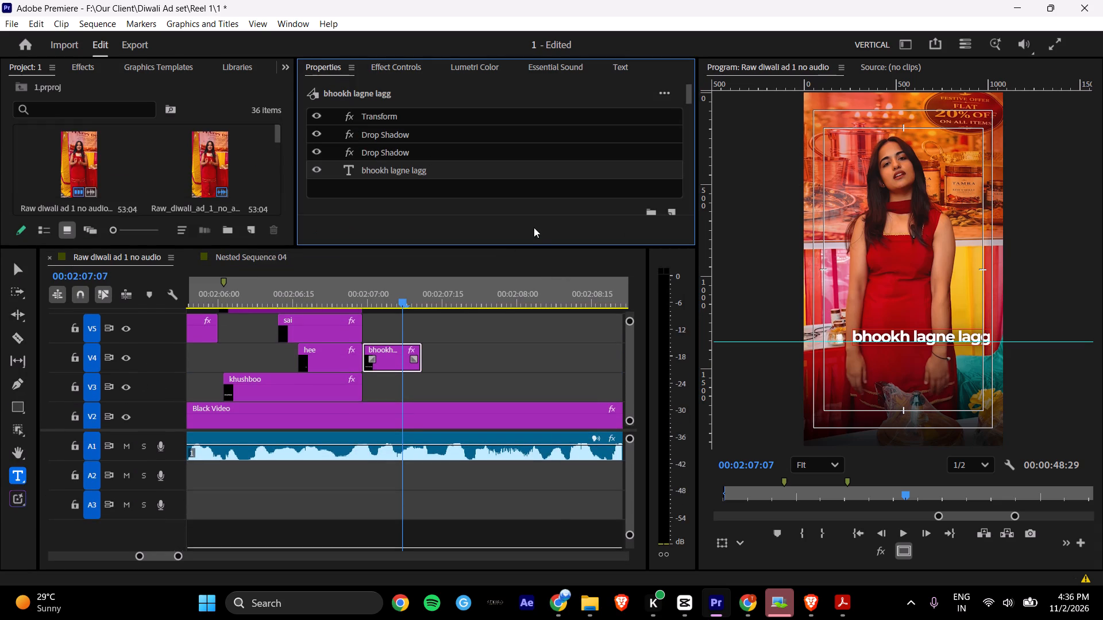
{"action": "left_click_drag", "start_coordinate": [534, 246], "coordinate": [566, 368]}
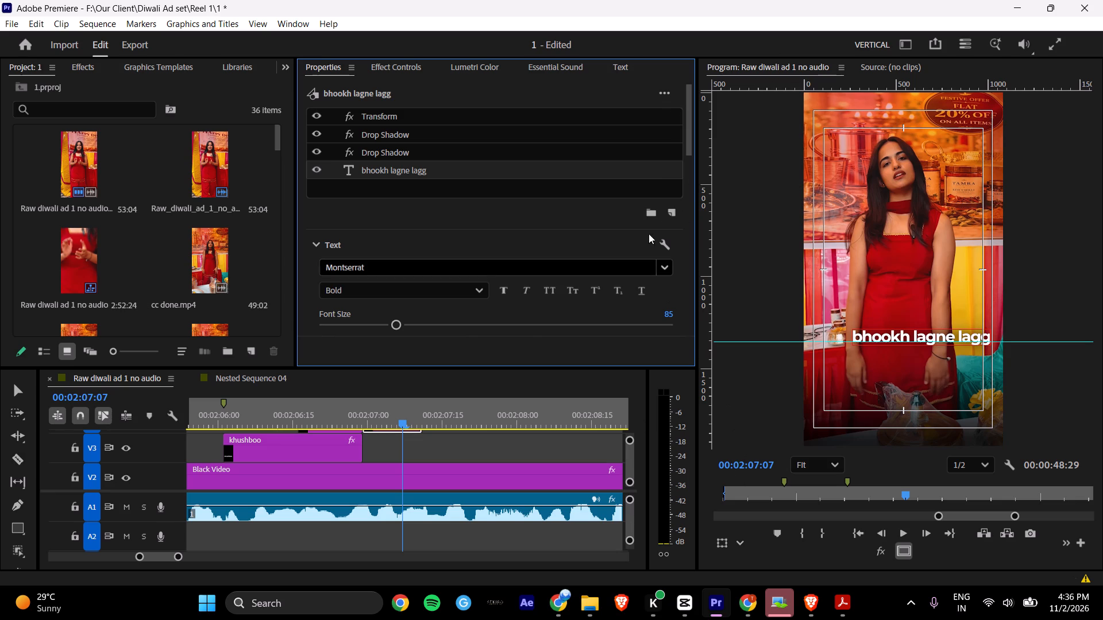
{"action": "left_click_drag", "start_coordinate": [689, 134], "coordinate": [709, 290]}
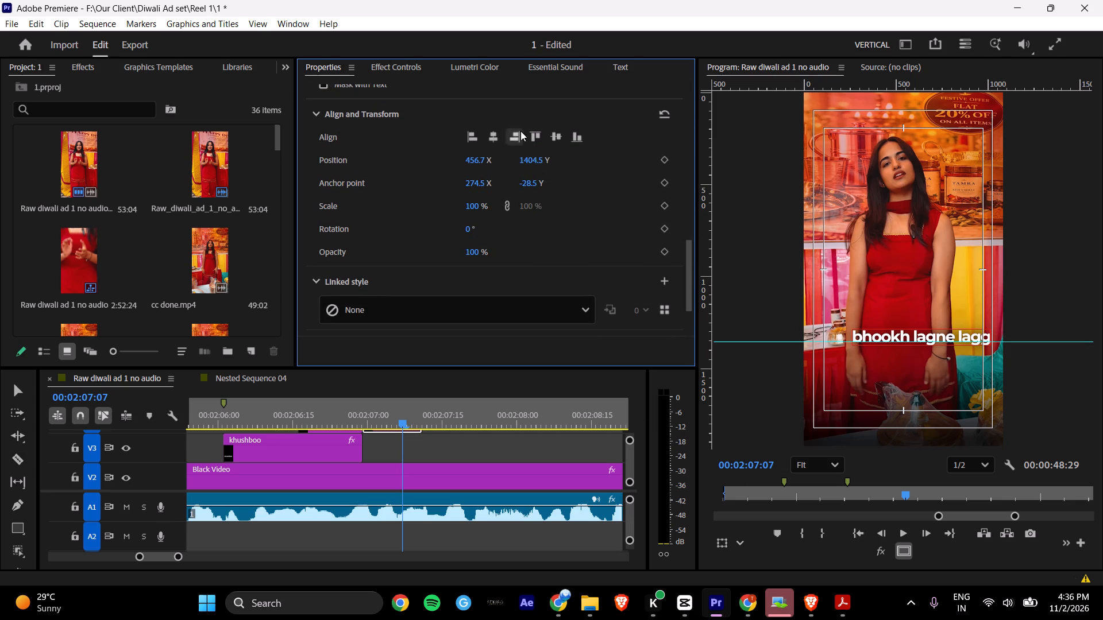
{"action": "triple_click", "coordinate": [494, 137]}
{"action": "double_click", "coordinate": [494, 138]}
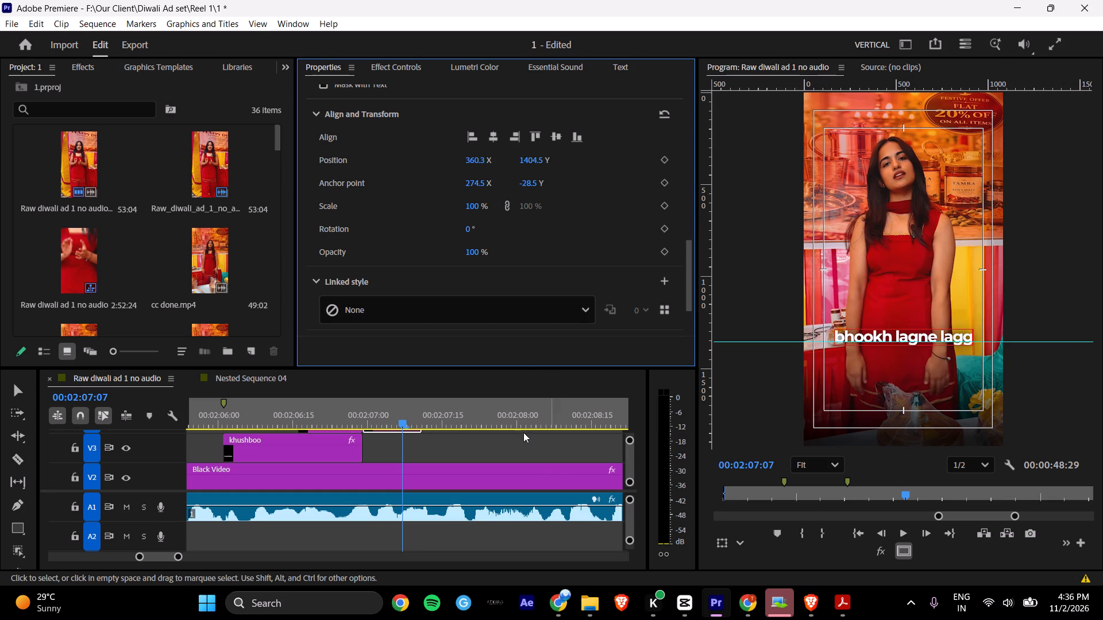
Play back the speech and extend the end of the "bhookh lagne lagg" caption to 00:02:07:16.
{"action": "left_click_drag", "start_coordinate": [504, 368], "coordinate": [521, 230]}
{"action": "left_click", "coordinate": [358, 281]}
{"action": "key", "text": "space"}
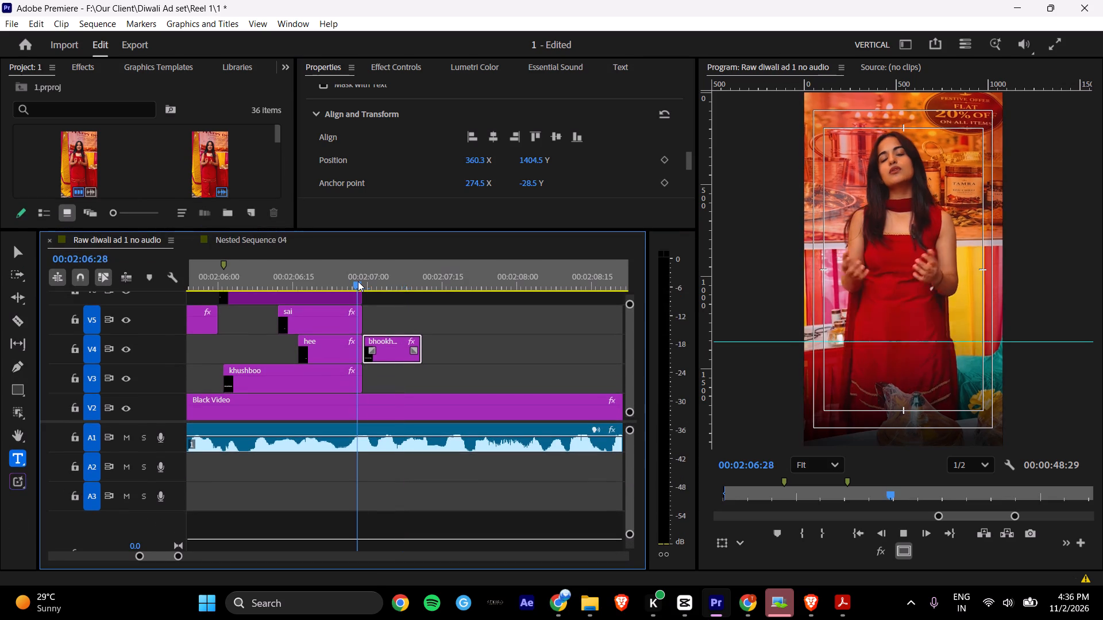
{"action": "key", "text": "space"}
{"action": "left_click", "coordinate": [449, 282]}
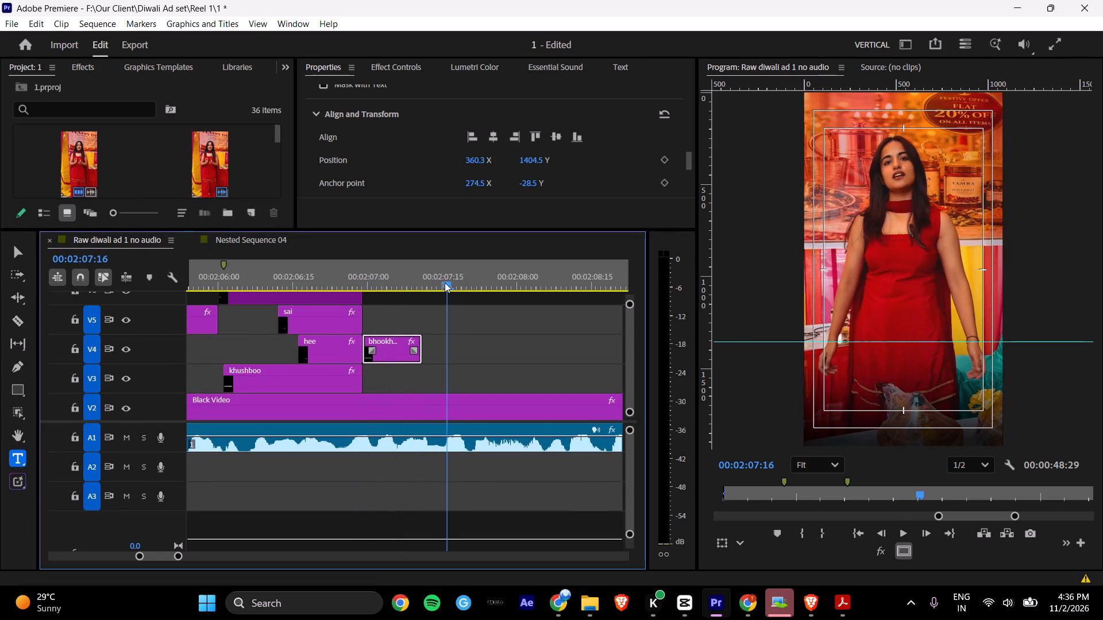
{"action": "key", "text": "space"}
{"action": "left_click", "coordinate": [450, 274]}
{"action": "left_click_drag", "start_coordinate": [422, 336], "coordinate": [445, 342]}
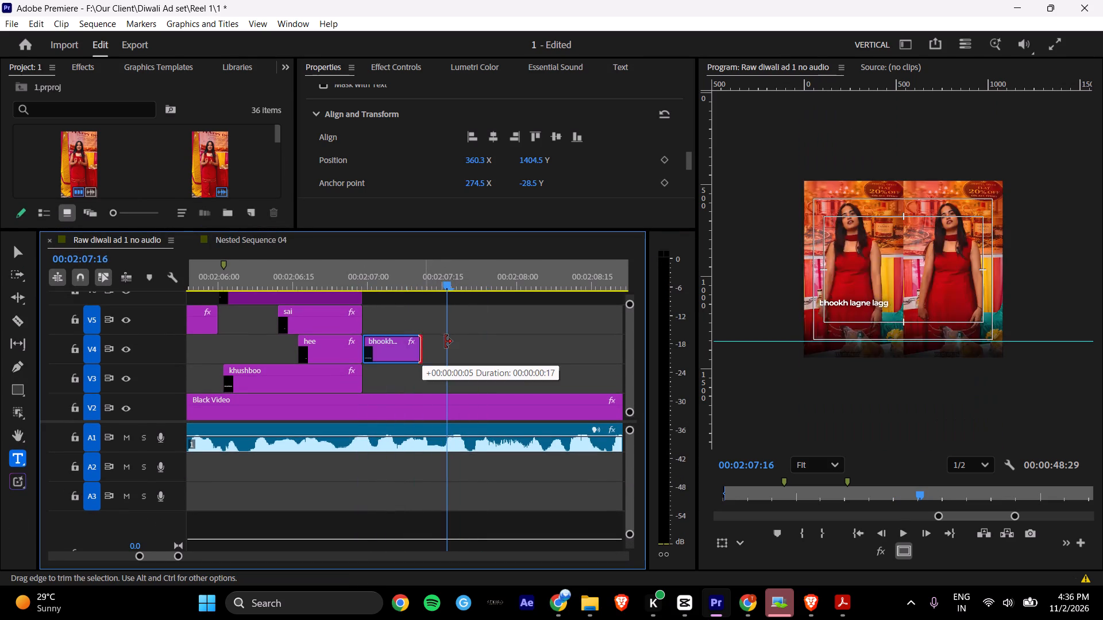
{"action": "left_click_drag", "start_coordinate": [445, 342], "coordinate": [446, 342]}
Duplicate the "bhookh lagne lagg" caption on V4 directly after the original, starting at 00:02:07:16.
{"action": "left_click_drag", "start_coordinate": [391, 345], "coordinate": [468, 336], "text": "alt"}
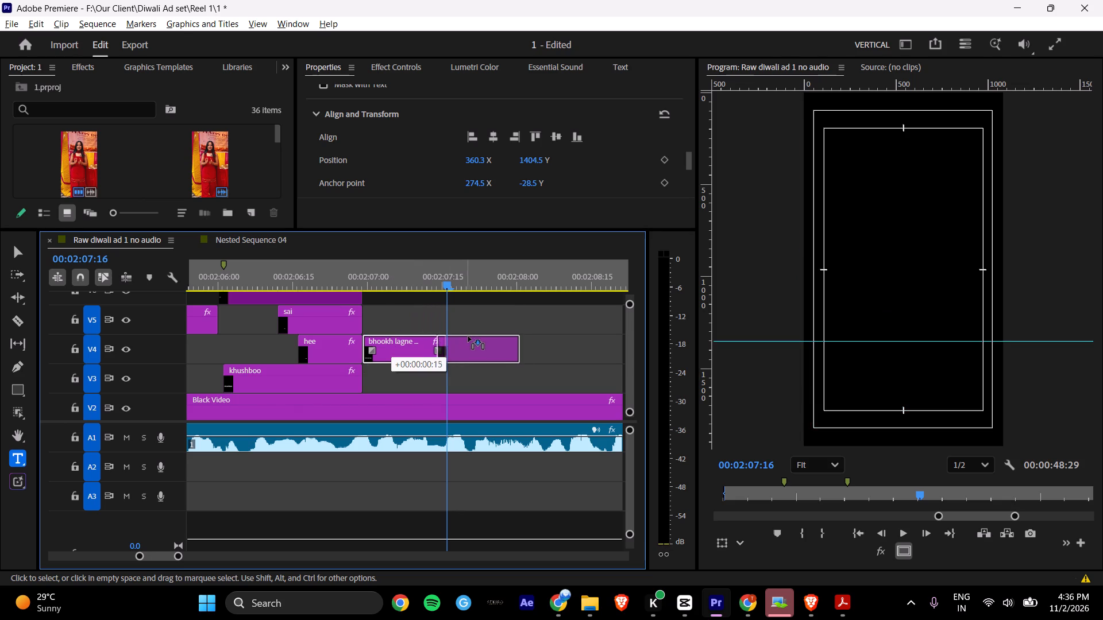
{"action": "left_click_drag", "start_coordinate": [468, 336], "coordinate": [472, 336], "text": "alt"}
Check the duplicate caption against the speech by playback and trim its end to 00:02:08:02.
{"action": "key", "text": "space"}
{"action": "key", "text": "space"}
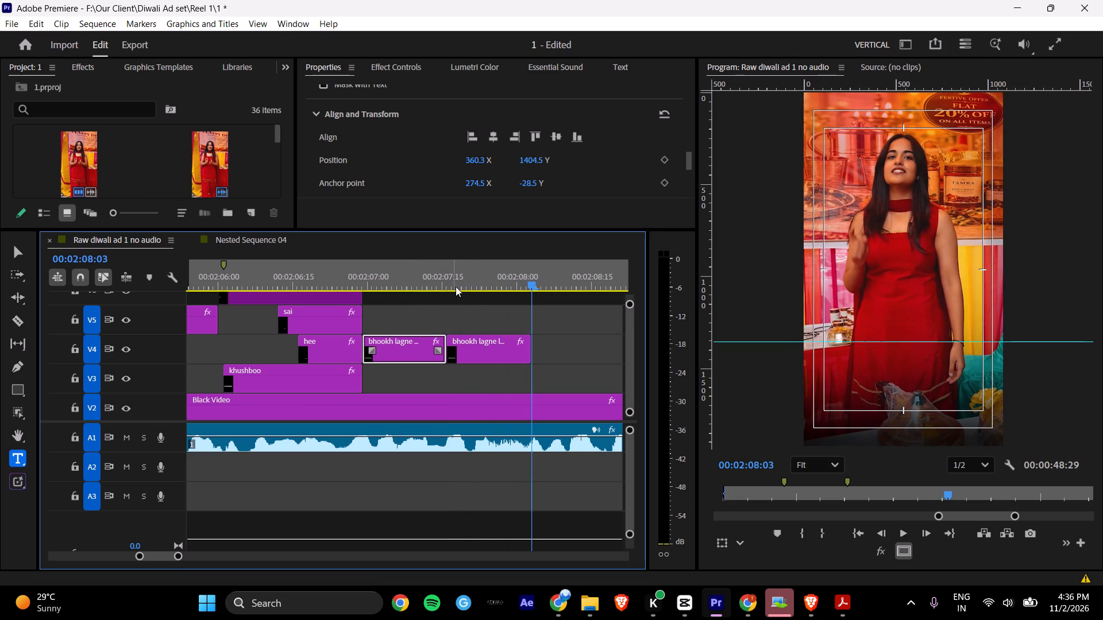
{"action": "left_click", "coordinate": [469, 276]}
{"action": "key", "text": "space"}
{"action": "key", "text": "space"}
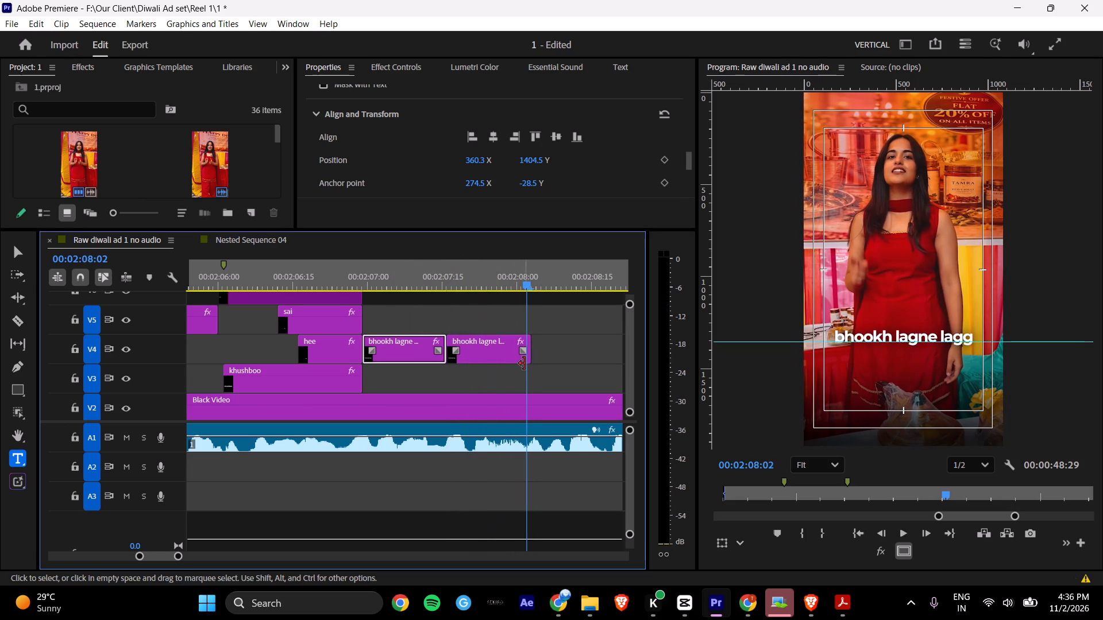
{"action": "left_click_drag", "start_coordinate": [529, 350], "coordinate": [518, 349]}
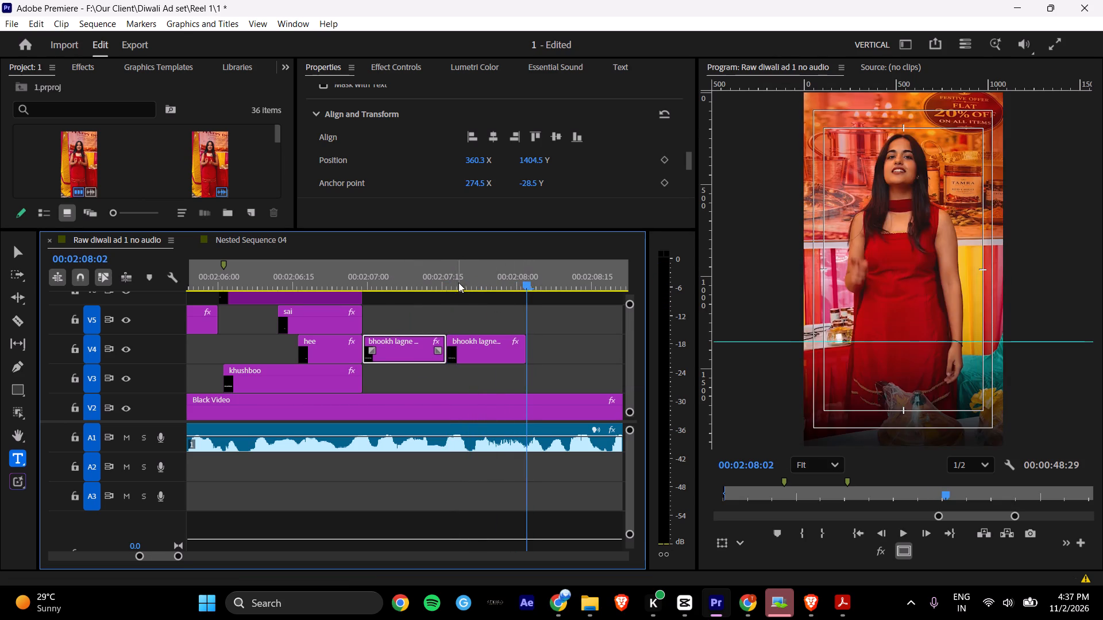
{"action": "left_click", "coordinate": [448, 278]}
{"action": "key", "text": "space"}
{"action": "key", "text": "space"}
Open the duplicate "bhookh lagne lagg" caption's text for editing and check the wording after "bhookh" in the PDF script in Acrobat.
{"action": "left_click", "coordinate": [475, 274]}
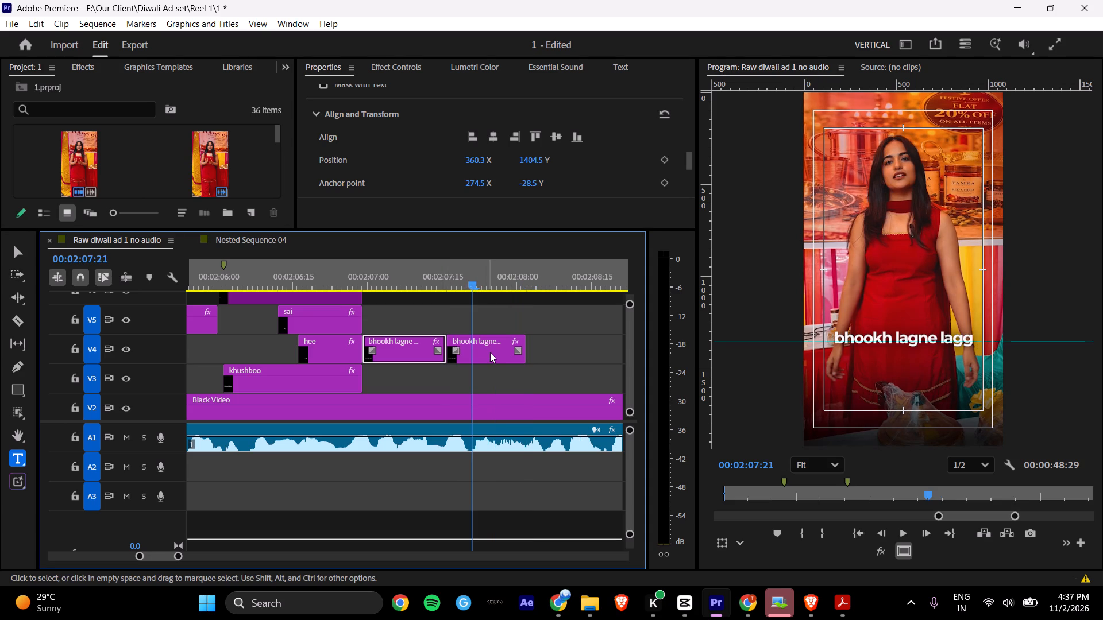
{"action": "left_click", "coordinate": [490, 352]}
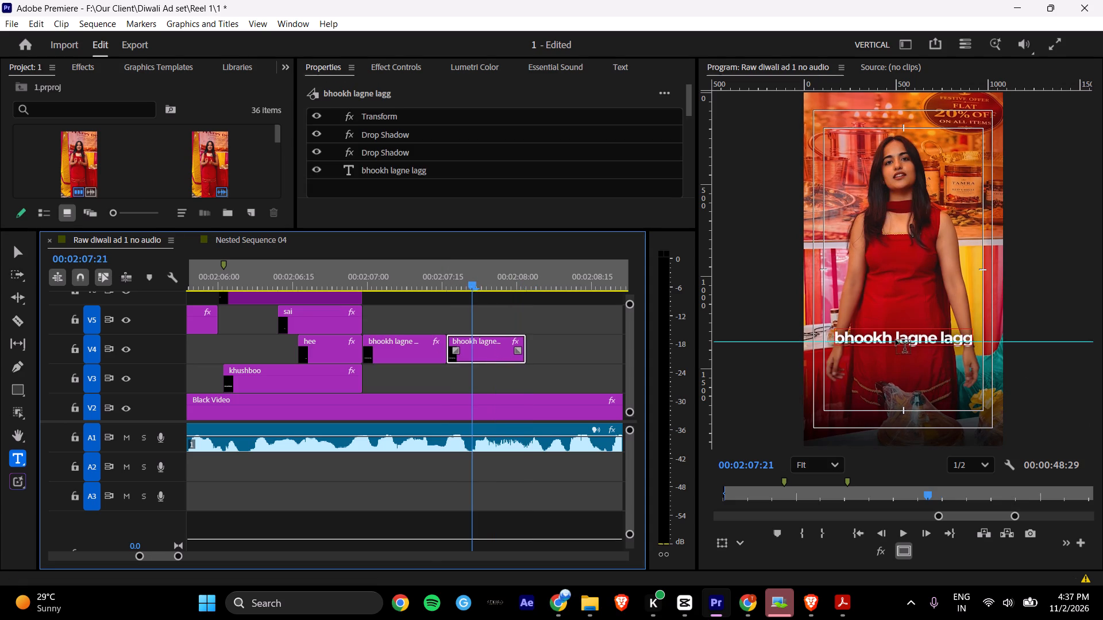
{"action": "triple_click", "coordinate": [896, 336]}
{"action": "left_click", "coordinate": [848, 609]}
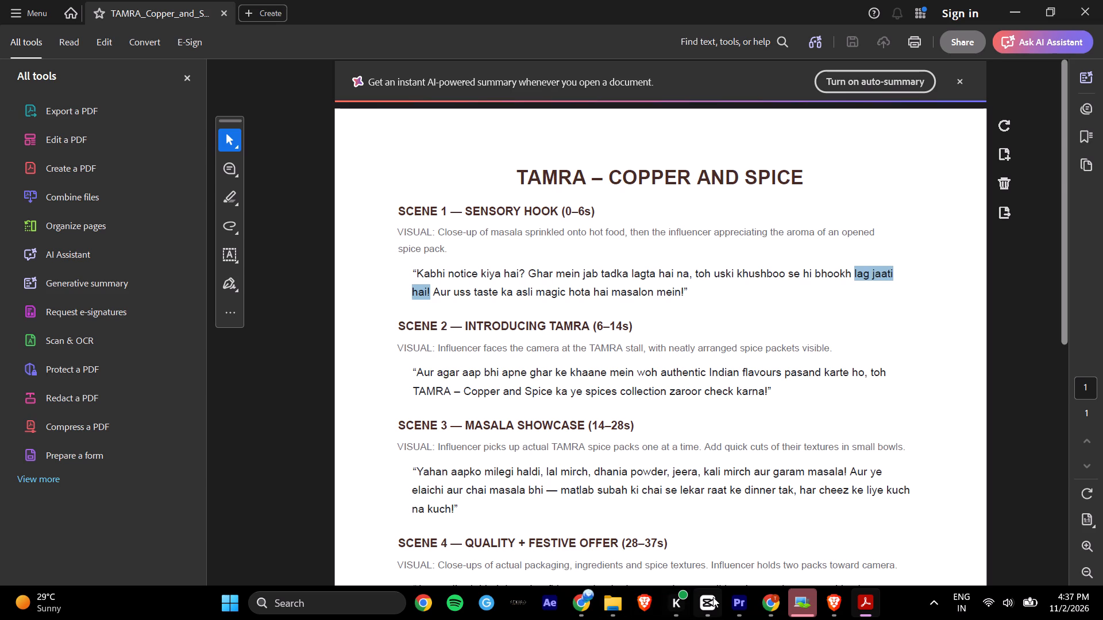
{"action": "left_click", "coordinate": [743, 606]}
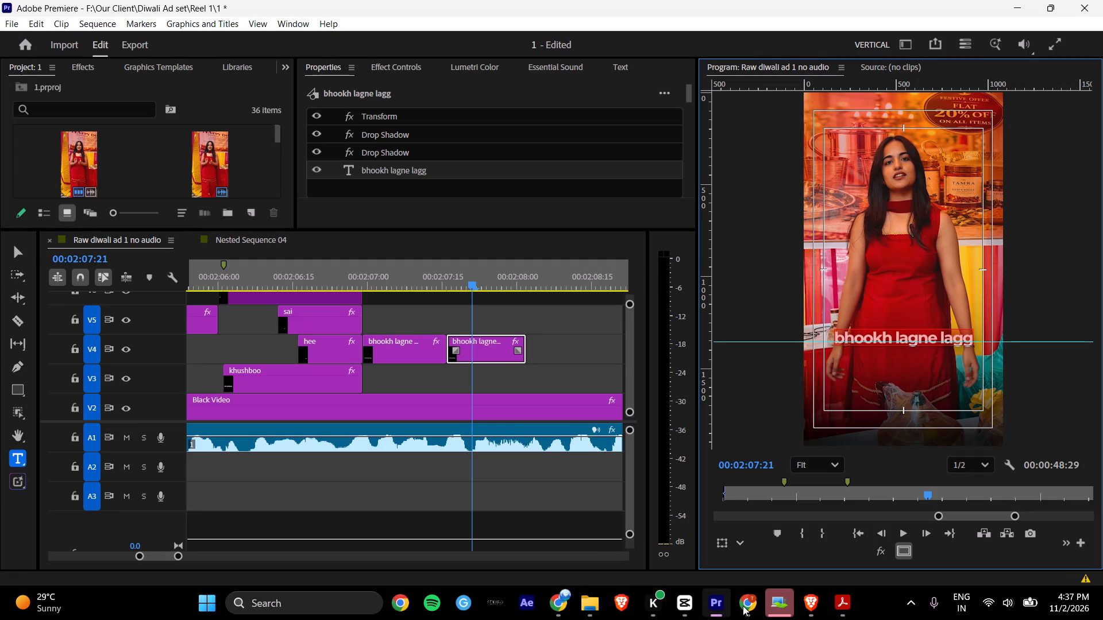
Play back the speech across the two "bhookh lagne lagg" captions in Premiere to check the words spoken under the duplicate.
{"action": "left_click_drag", "start_coordinate": [425, 285], "coordinate": [410, 279]}
{"action": "key", "text": "space"}
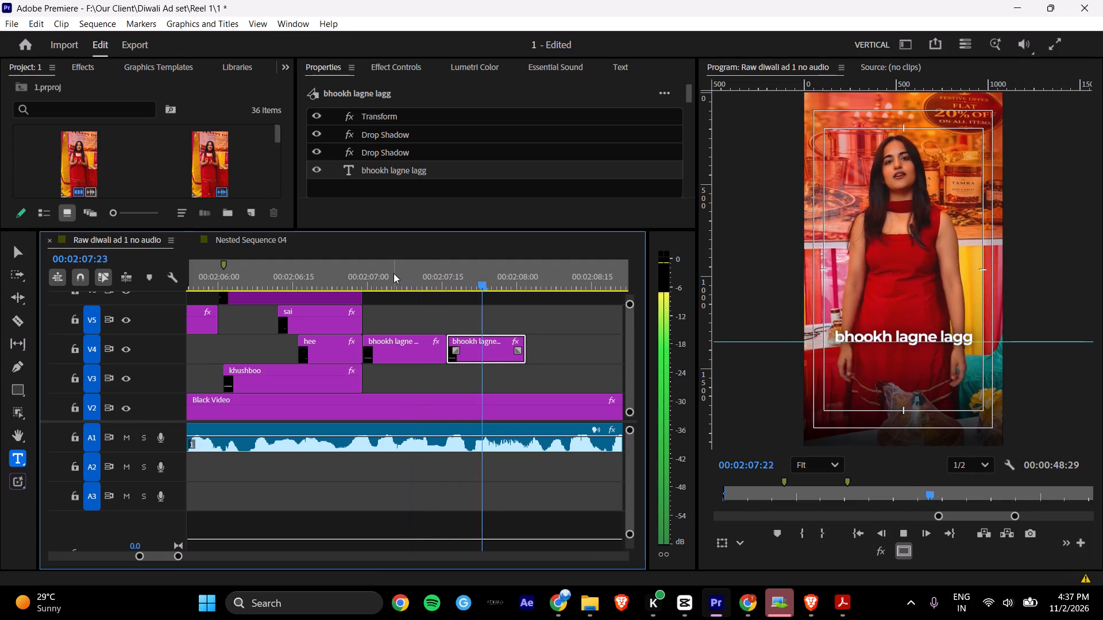
{"action": "key", "text": "space"}
{"action": "left_click", "coordinate": [394, 273]}
{"action": "key", "text": "space"}
{"action": "key", "text": "space"}
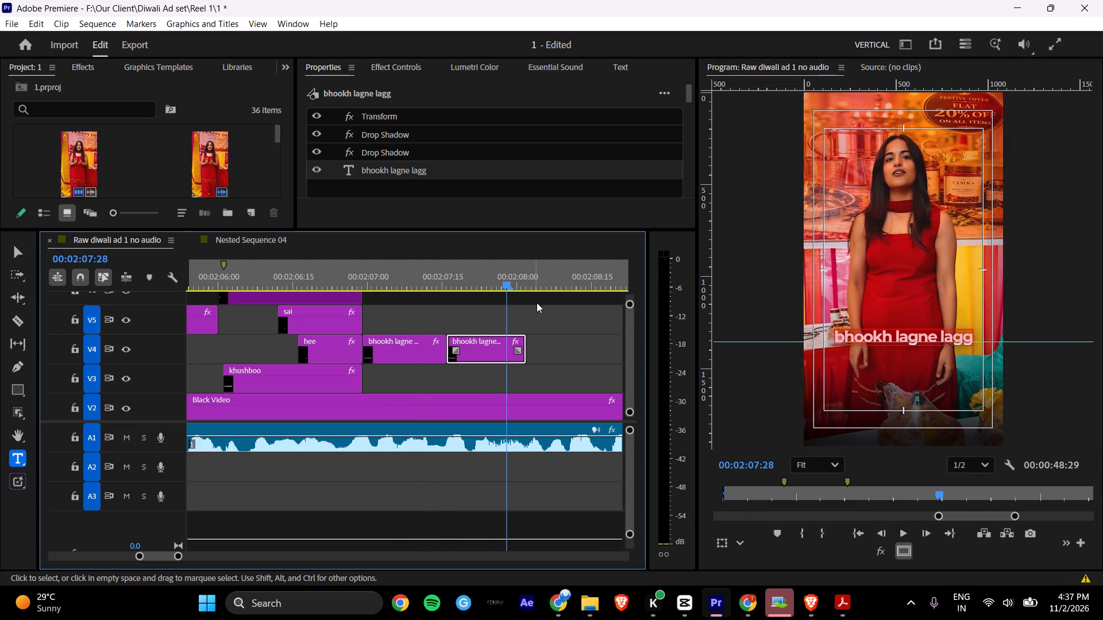
{"action": "type", "text": "jaa"}
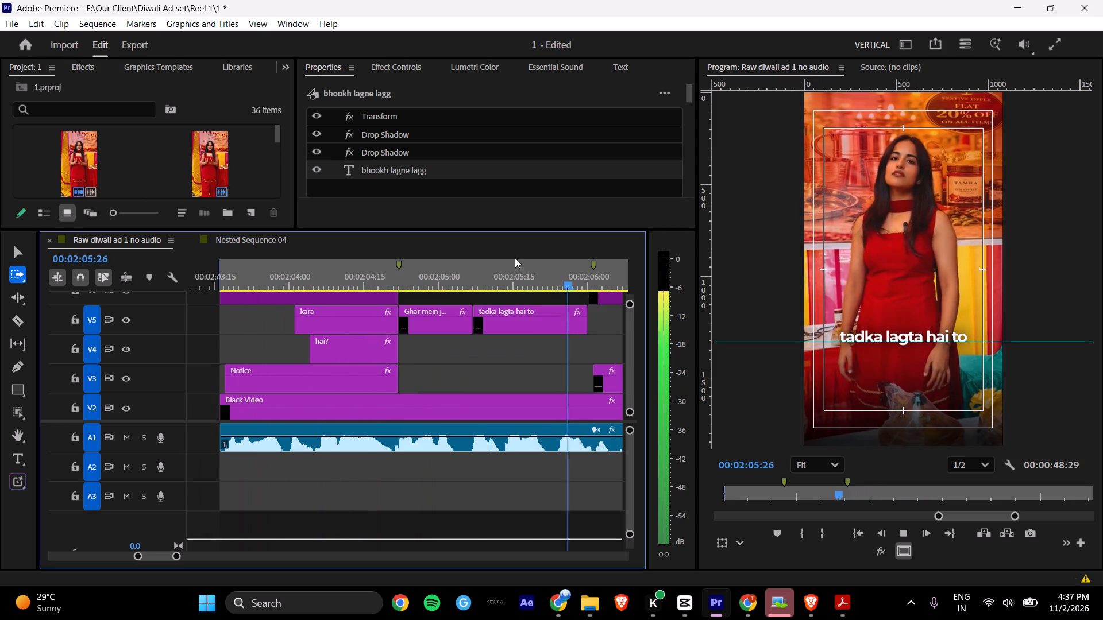
{"action": "left_click_drag", "start_coordinate": [480, 272], "coordinate": [441, 328]}
{"action": "key", "text": "space"}
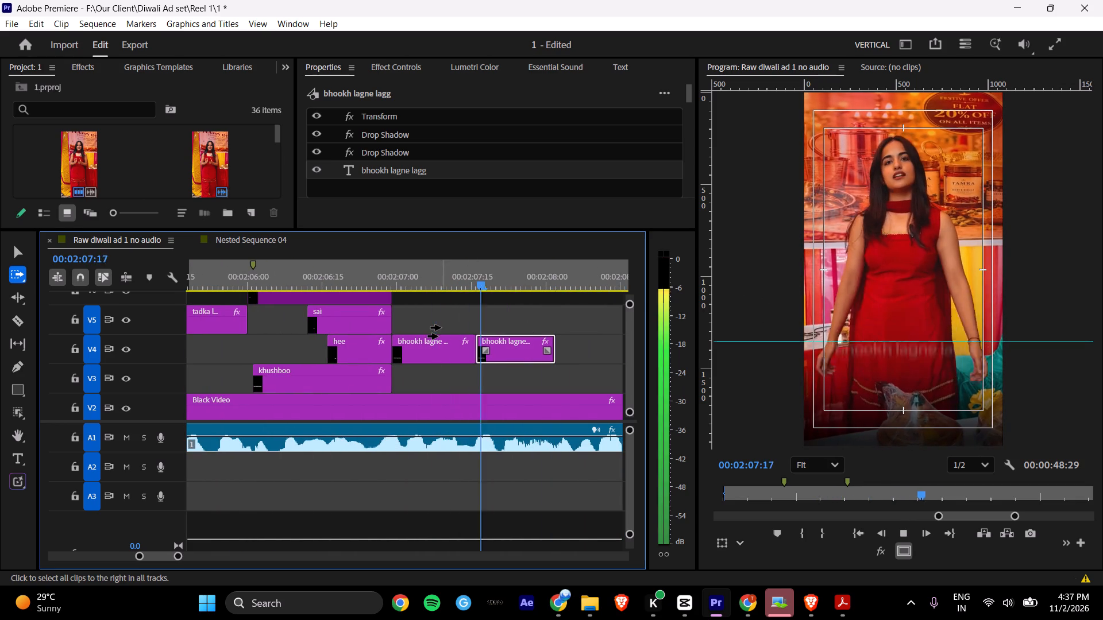
{"action": "key", "text": "space"}
{"action": "left_click", "coordinate": [11, 249]}
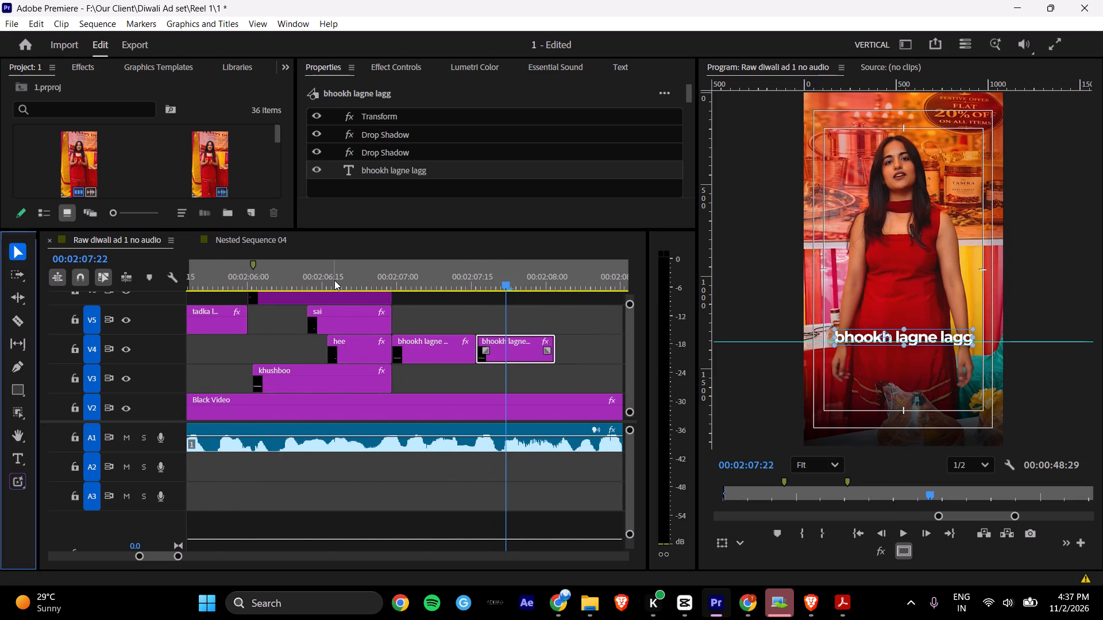
{"action": "left_click", "coordinate": [334, 280]}
{"action": "key", "text": "space"}
{"action": "key", "text": "space"}
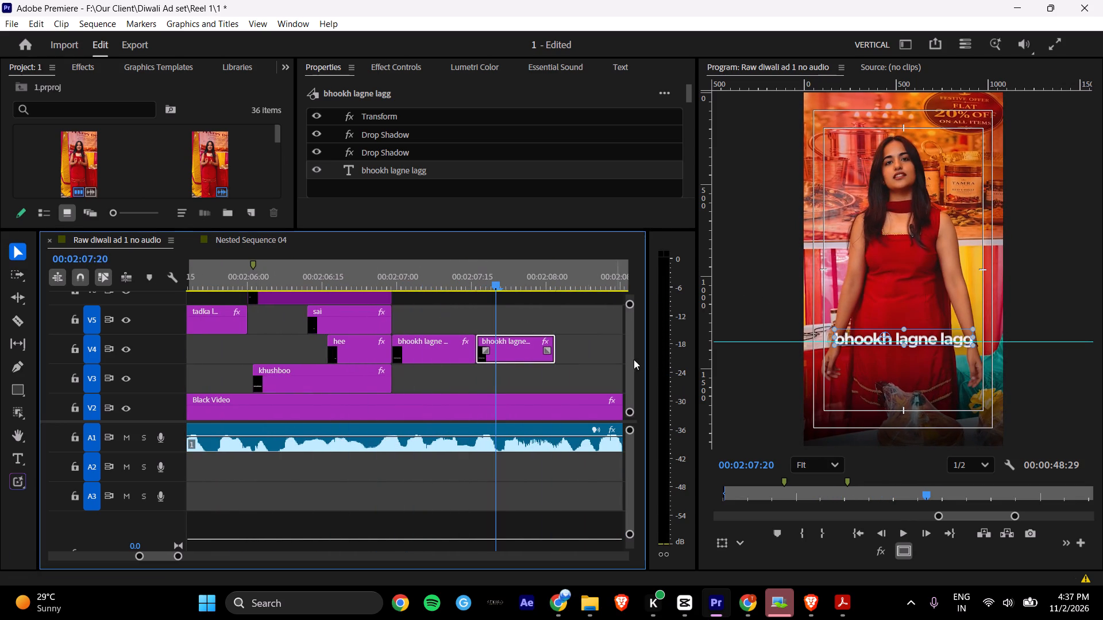
Replace the text of the duplicate "bhookh lagne lagg" caption on V4 with "Jaati hai".
{"action": "left_click_drag", "start_coordinate": [499, 283], "coordinate": [531, 292]}
{"action": "double_click", "coordinate": [882, 338]}
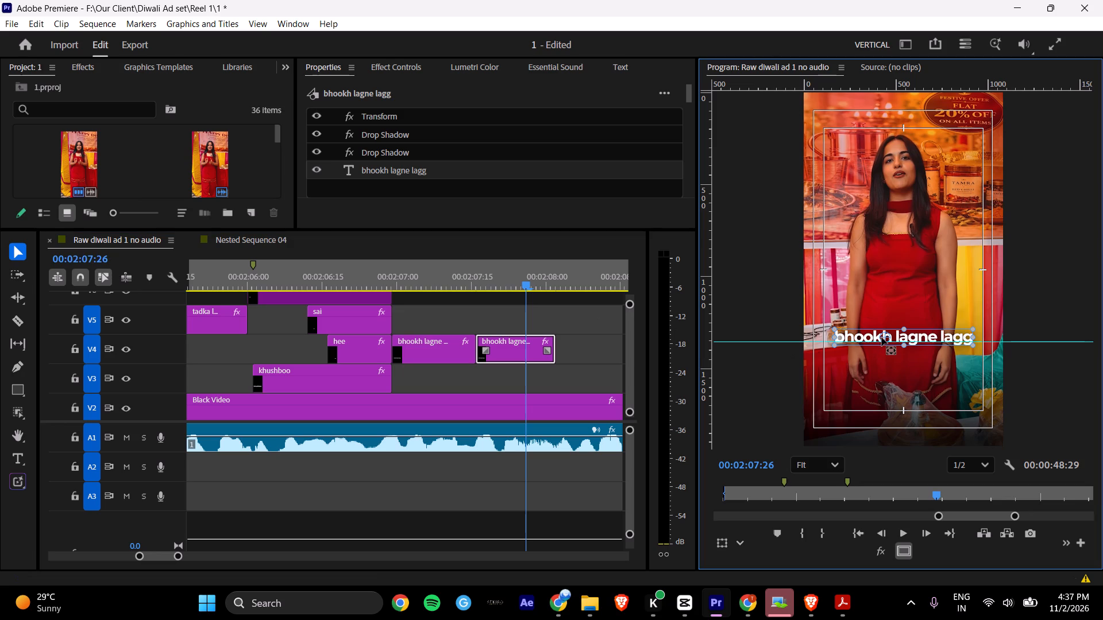
{"action": "left_click", "coordinate": [16, 253]}
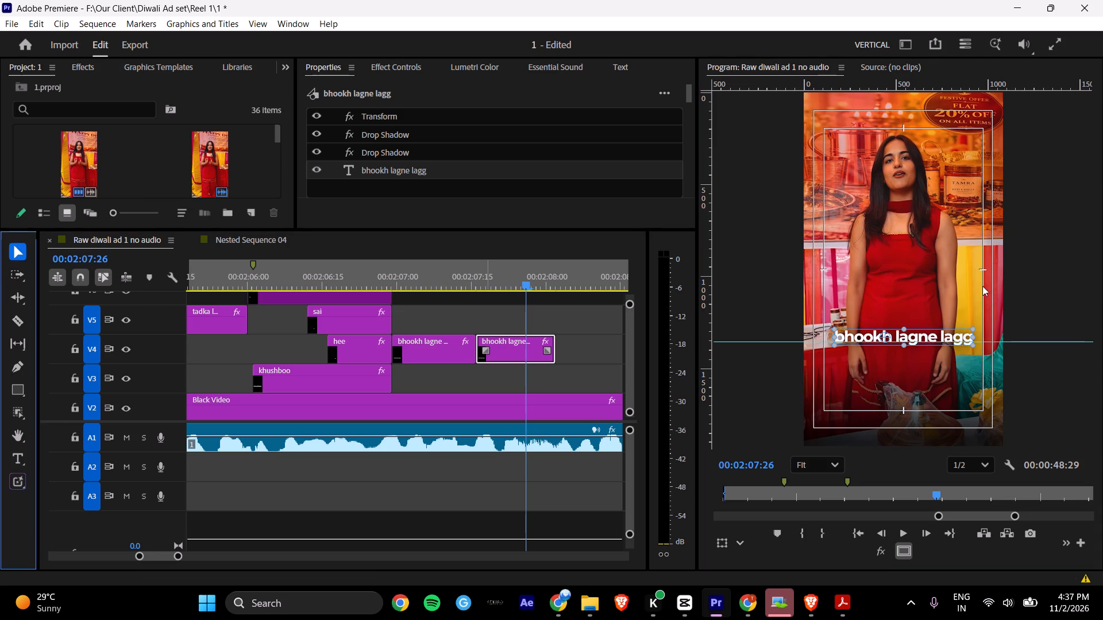
{"action": "double_click", "coordinate": [888, 337]}
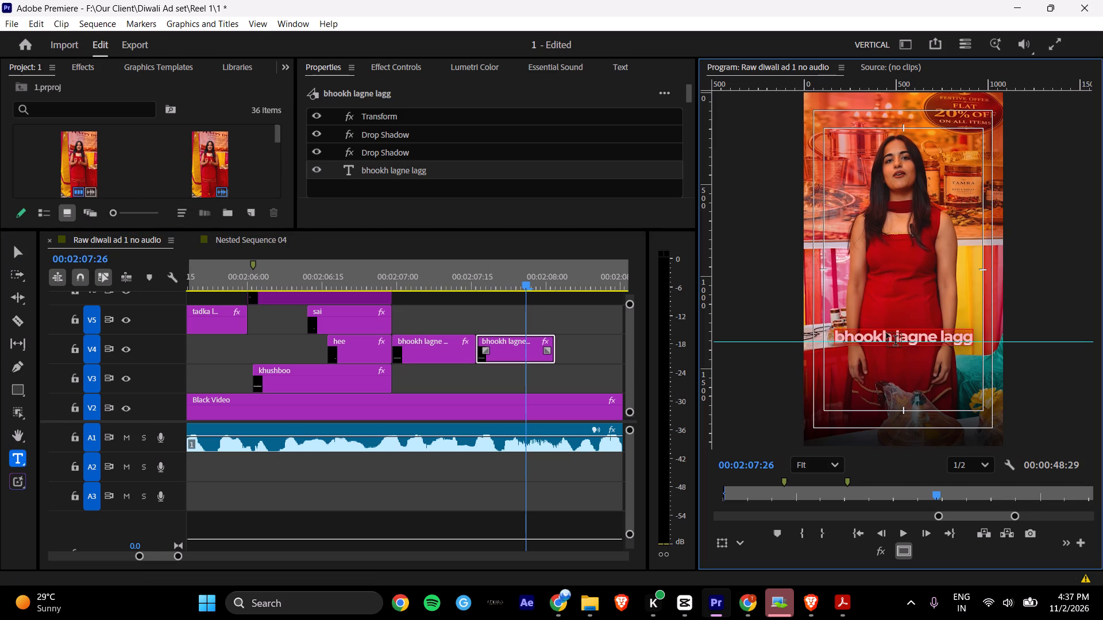
{"action": "type", "text": "Jaa"}
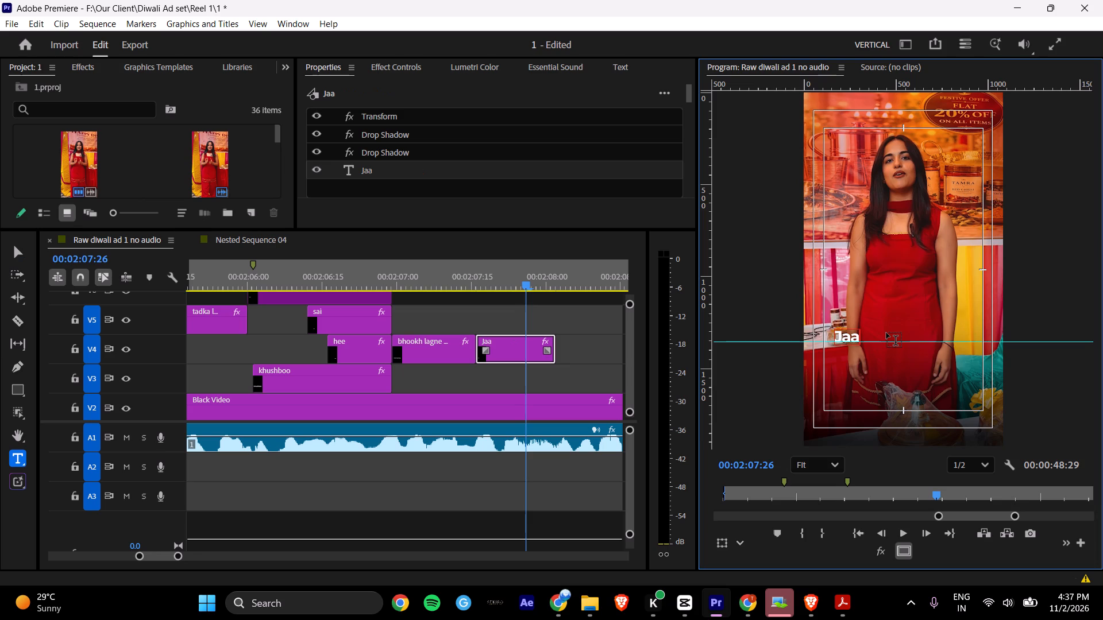
{"action": "type", "text": "ti ha"}
{"action": "key", "text": "i"}
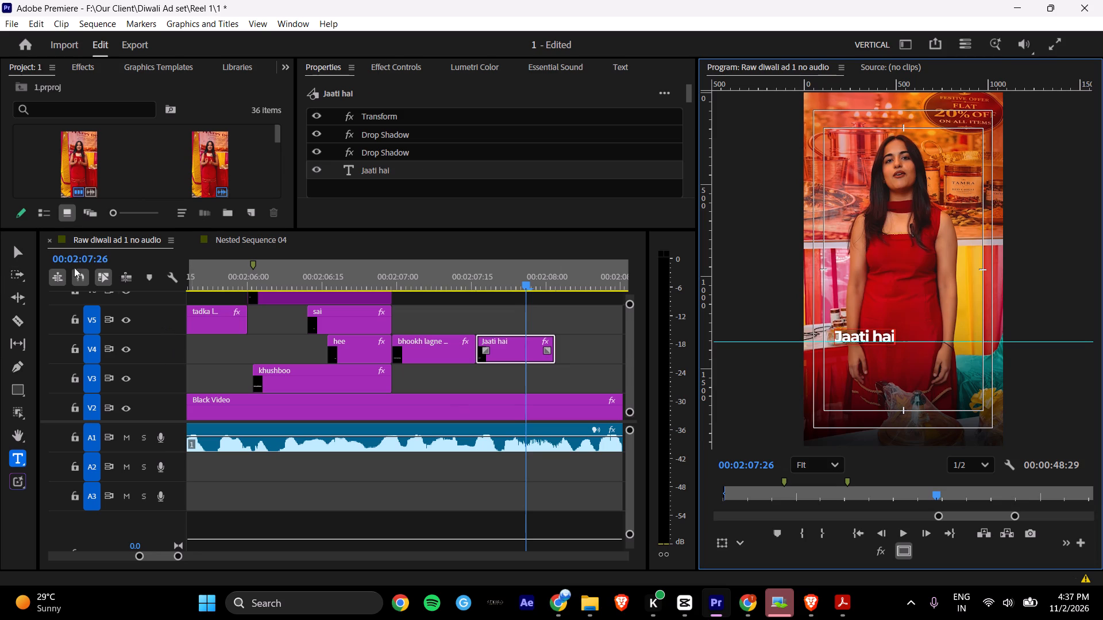
{"action": "left_click", "coordinate": [12, 259]}
Center the "Jaati hai" caption text horizontally in the frame.
{"action": "left_click", "coordinate": [399, 68]}
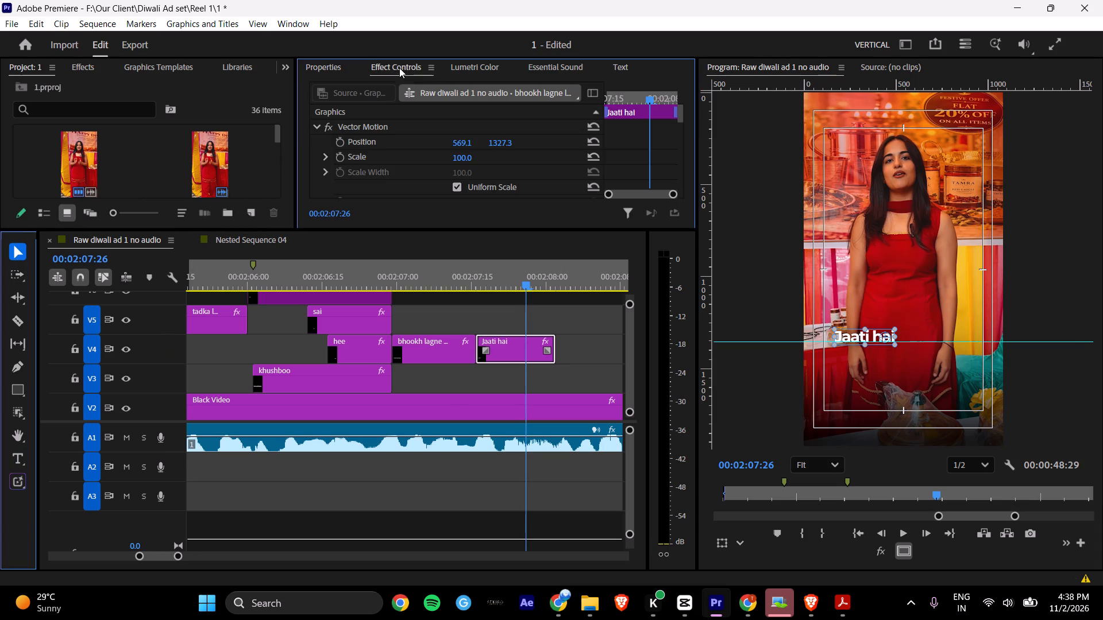
{"action": "left_click", "coordinate": [321, 67]}
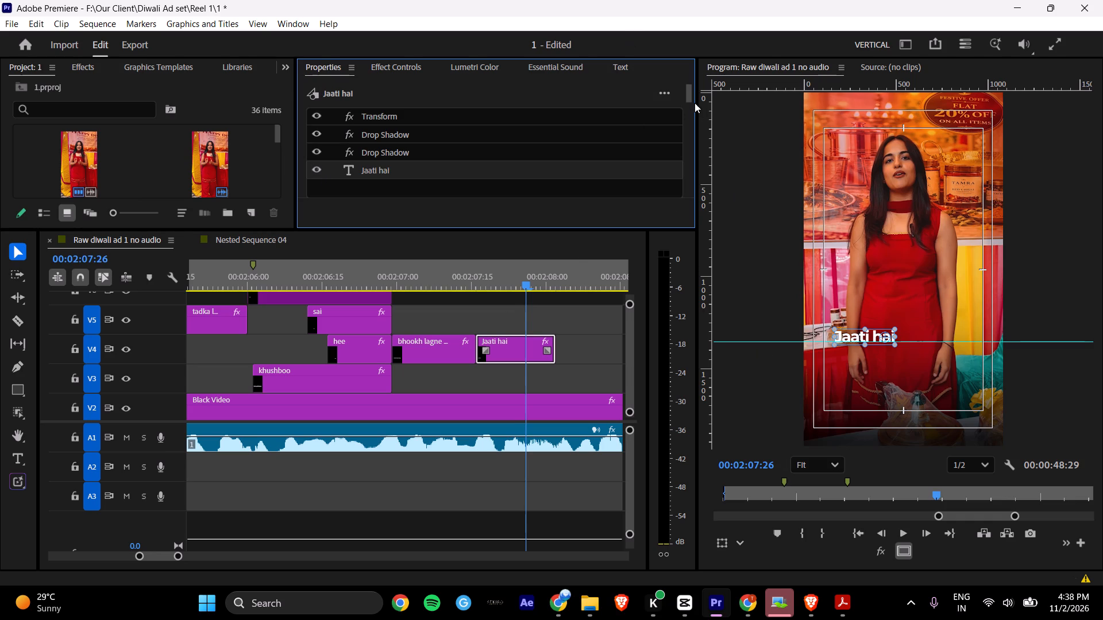
{"action": "left_click_drag", "start_coordinate": [688, 95], "coordinate": [693, 162]}
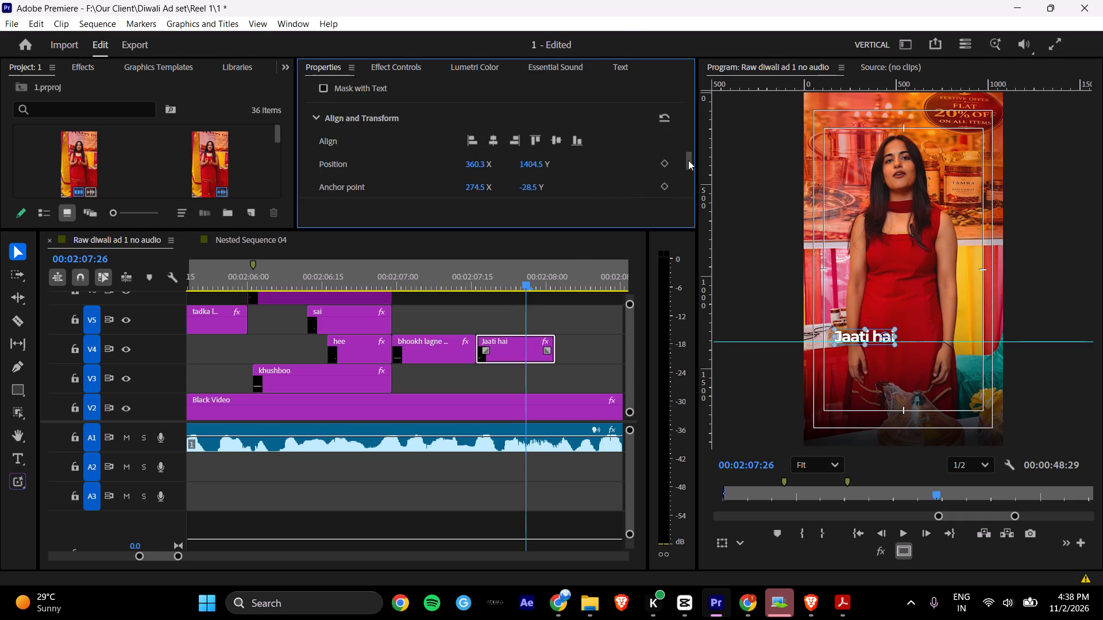
{"action": "triple_click", "coordinate": [494, 142]}
{"action": "double_click", "coordinate": [494, 142]}
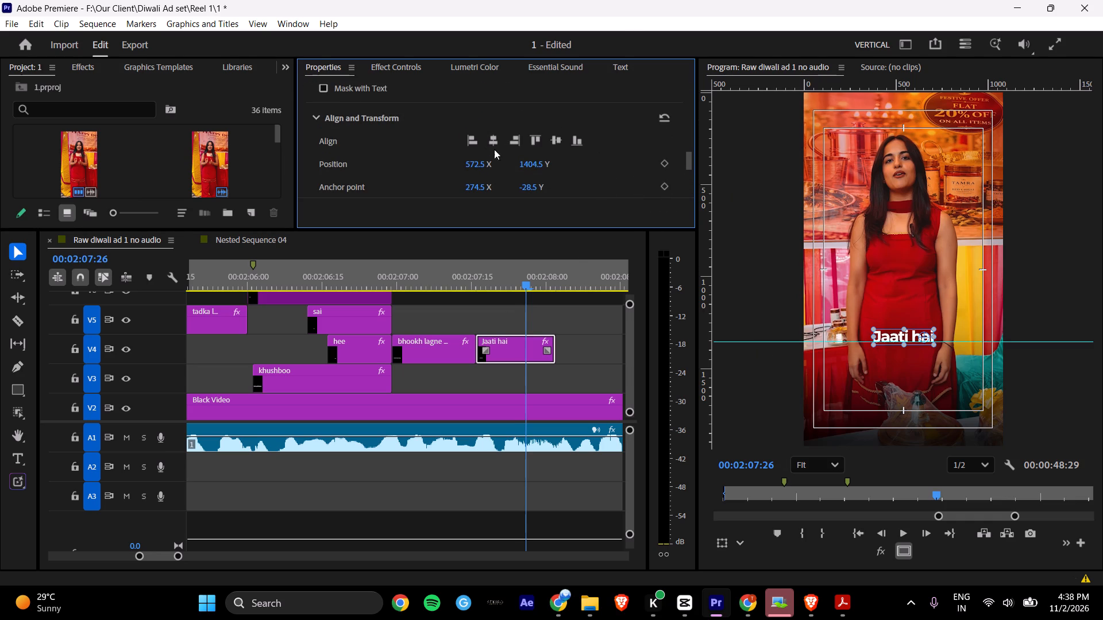
Move the "Jaati hai" text's anchor point to the middle of the words, at about 149.7, -32.4.
{"action": "left_click_drag", "start_coordinate": [925, 339], "coordinate": [908, 336]}
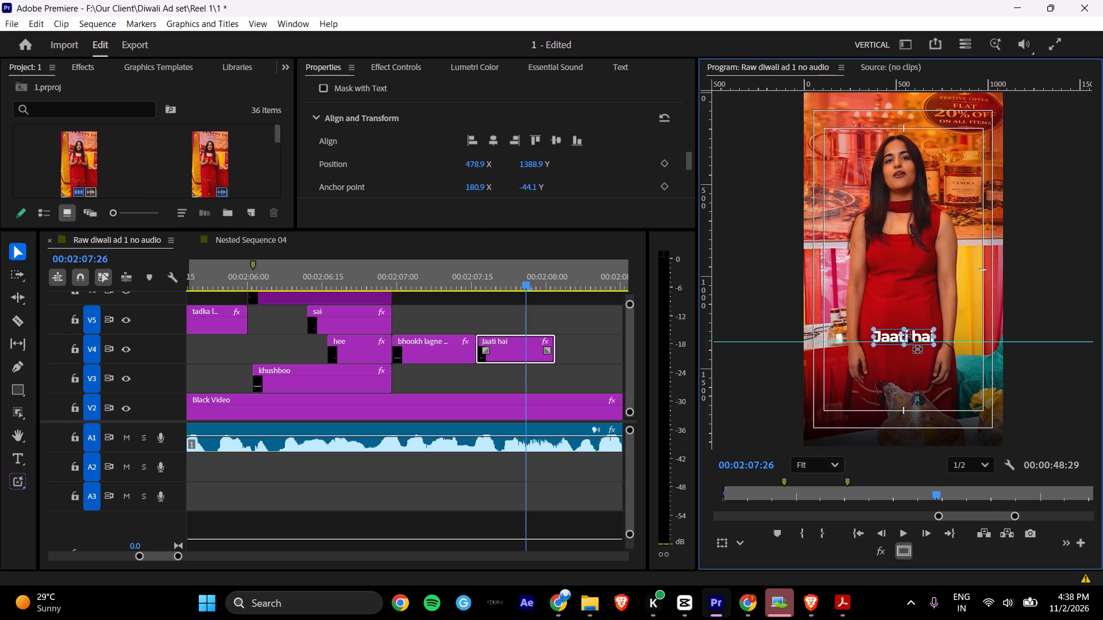
{"action": "left_click_drag", "start_coordinate": [908, 336], "coordinate": [906, 338]}
{"action": "left_click_drag", "start_coordinate": [906, 338], "coordinate": [903, 338]}
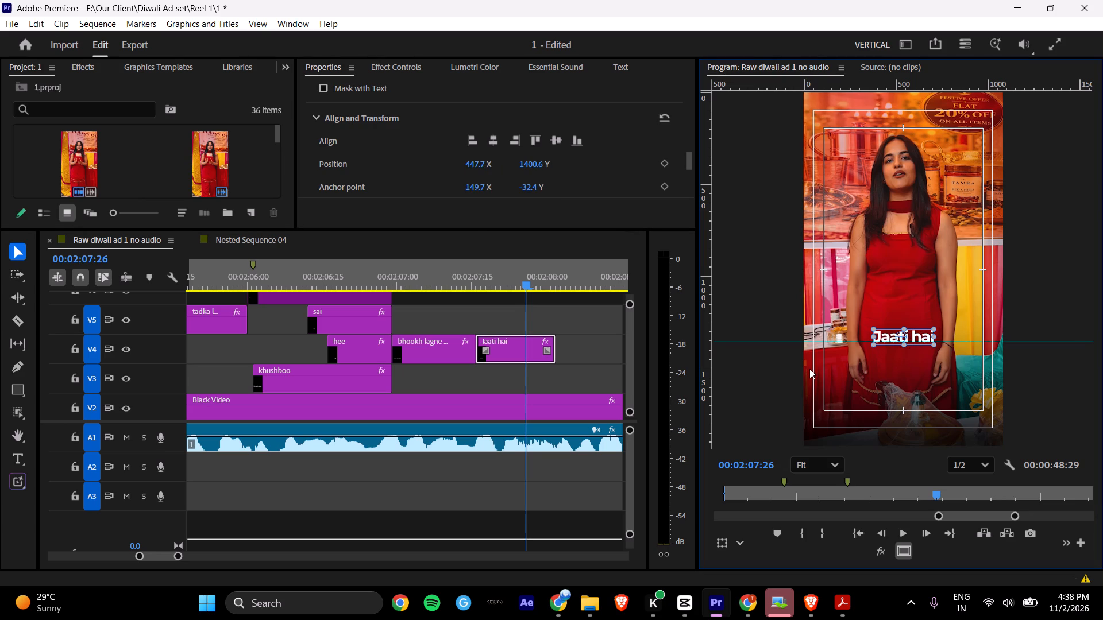
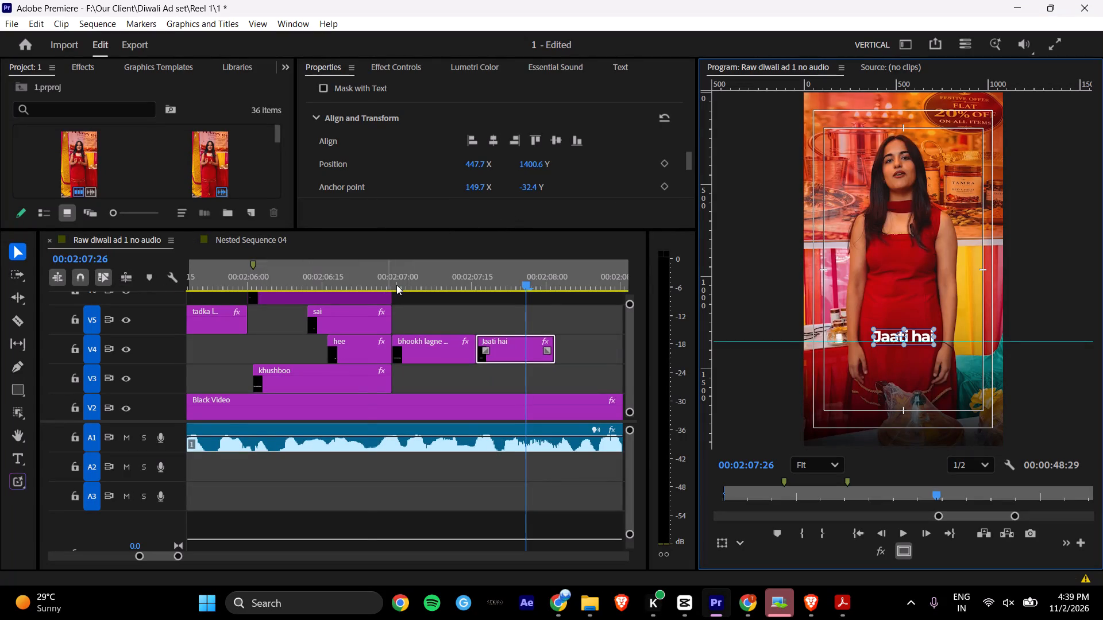
Play back the "bhookh lagne lagg" and "Jaati hai" captions on V4 to check their timing against the speech.
{"action": "left_click", "coordinate": [368, 270]}
{"action": "key", "text": "space"}
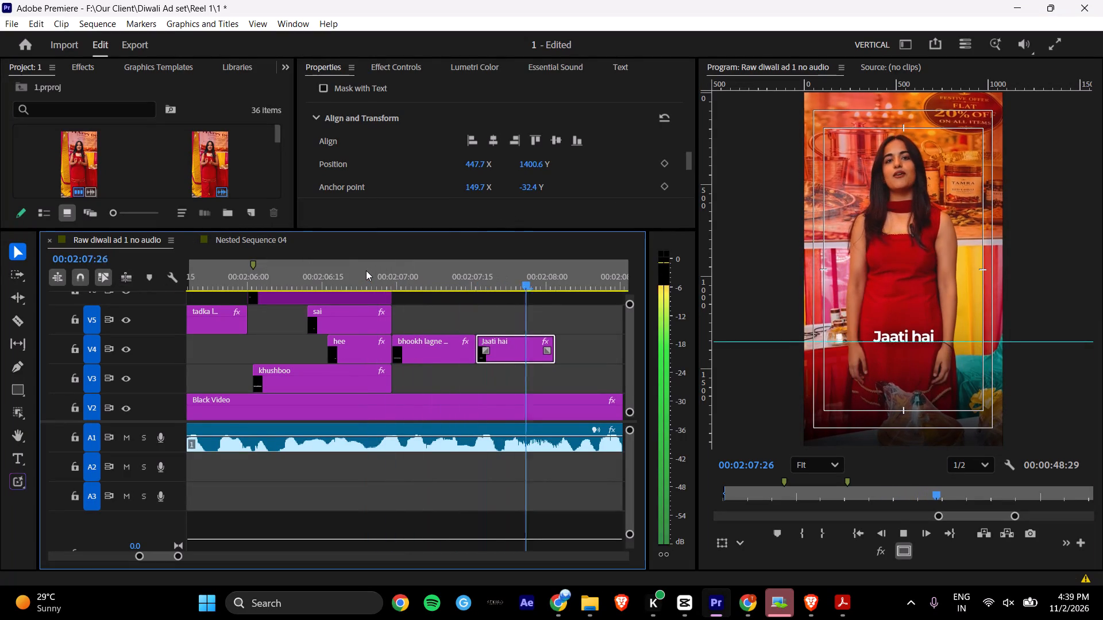
{"action": "key", "text": "space"}
{"action": "left_click_drag", "start_coordinate": [418, 276], "coordinate": [400, 280]}
{"action": "key", "text": "space"}
{"action": "key", "text": "space"}
{"action": "left_click", "coordinate": [400, 280]}
{"action": "key", "text": "space"}
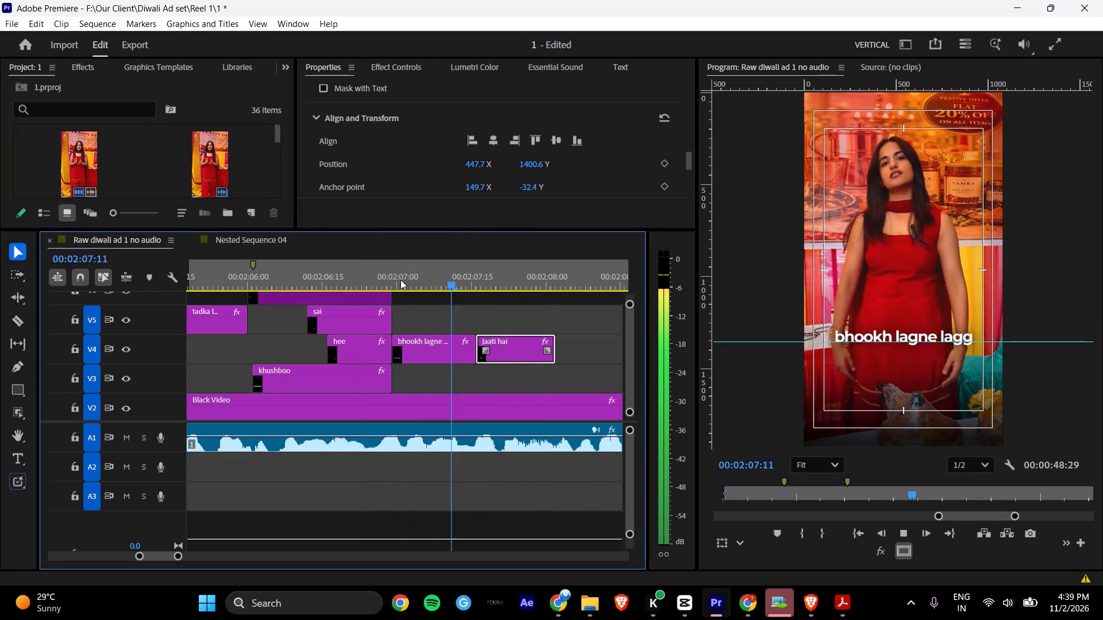
{"action": "key", "text": "space"}
{"action": "key", "text": "space"}
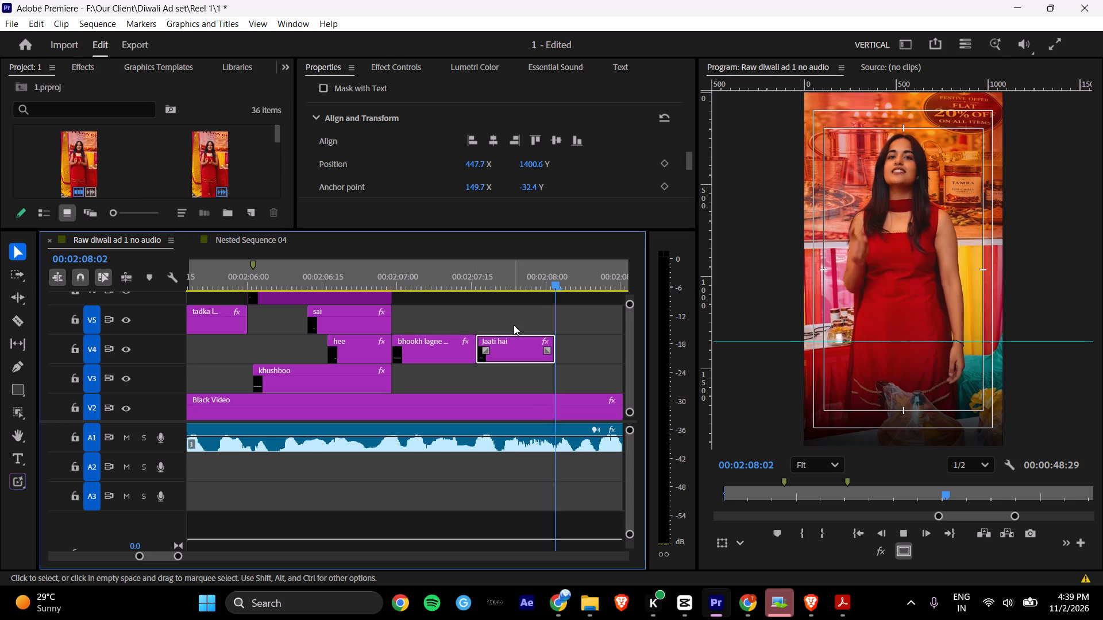
{"action": "key", "text": "space"}
Replay the speech from the "Jaati hai" caption into the uncaptioned section after it to hear the following words.
{"action": "left_click", "coordinate": [280, 274]}
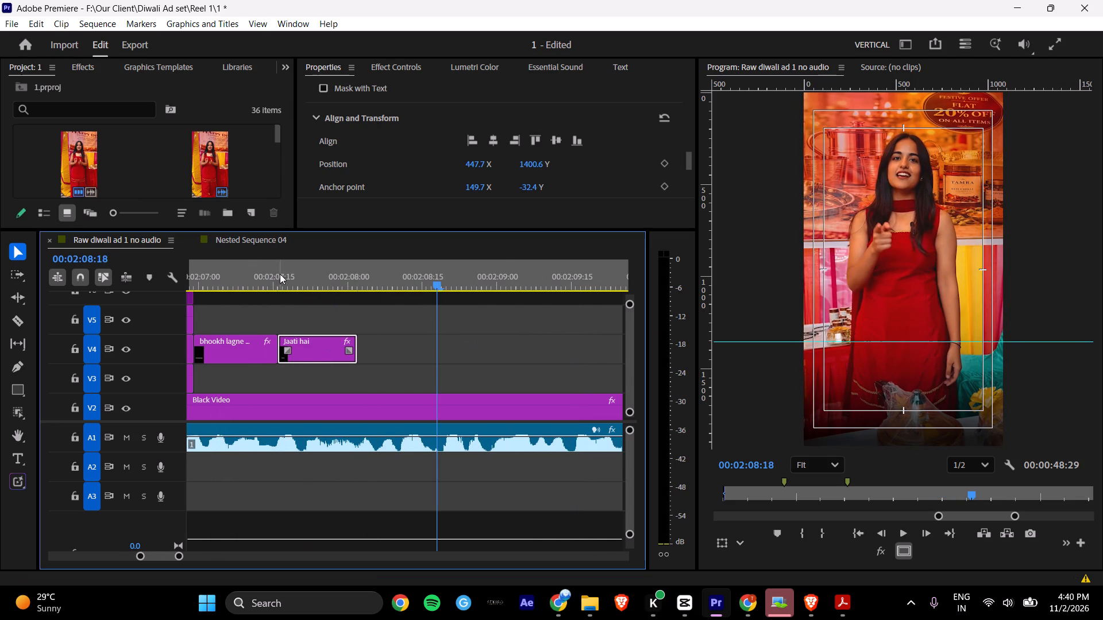
{"action": "left_click", "coordinate": [298, 285]}
{"action": "key", "text": "space"}
{"action": "key", "text": "space"}
{"action": "left_click_drag", "start_coordinate": [322, 284], "coordinate": [286, 286]}
{"action": "key", "text": "space"}
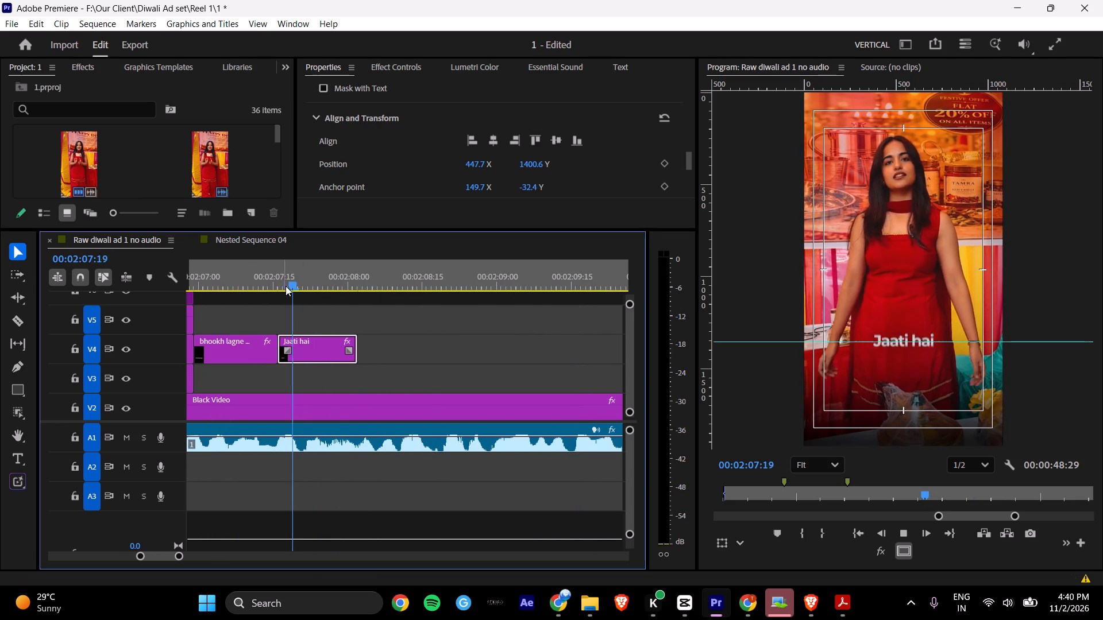
{"action": "key", "text": "space"}
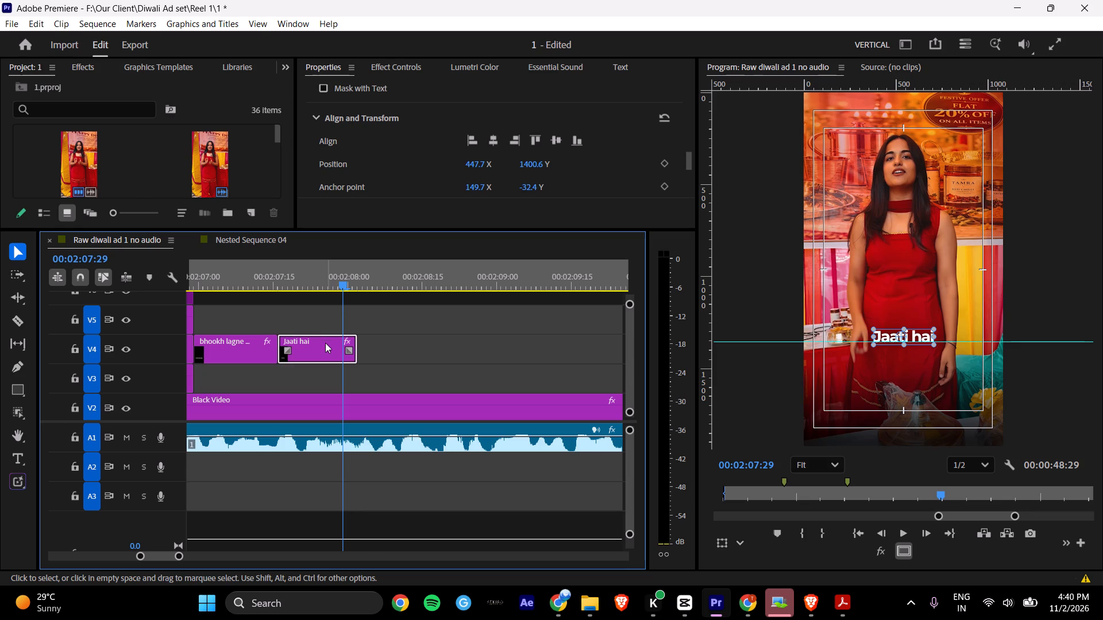
{"action": "left_click_drag", "start_coordinate": [280, 280], "coordinate": [228, 288]}
{"action": "key", "text": "space"}
{"action": "key", "text": "space"}
{"action": "key", "text": "space"}
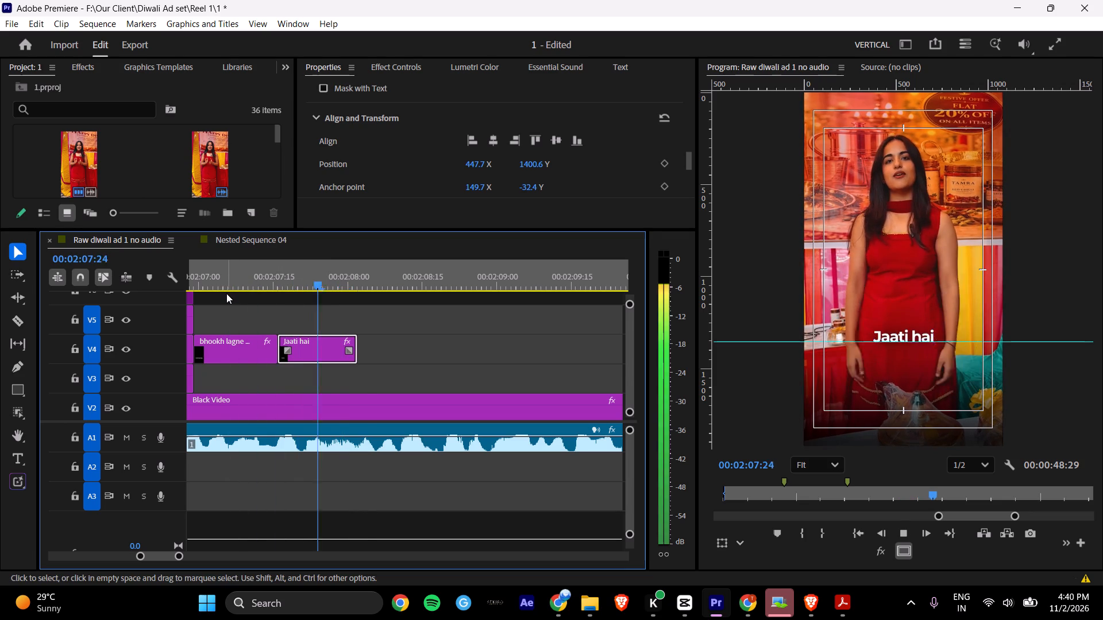
{"action": "key", "text": "space"}
{"action": "key", "text": "space"}
{"action": "key", "text": "space"}
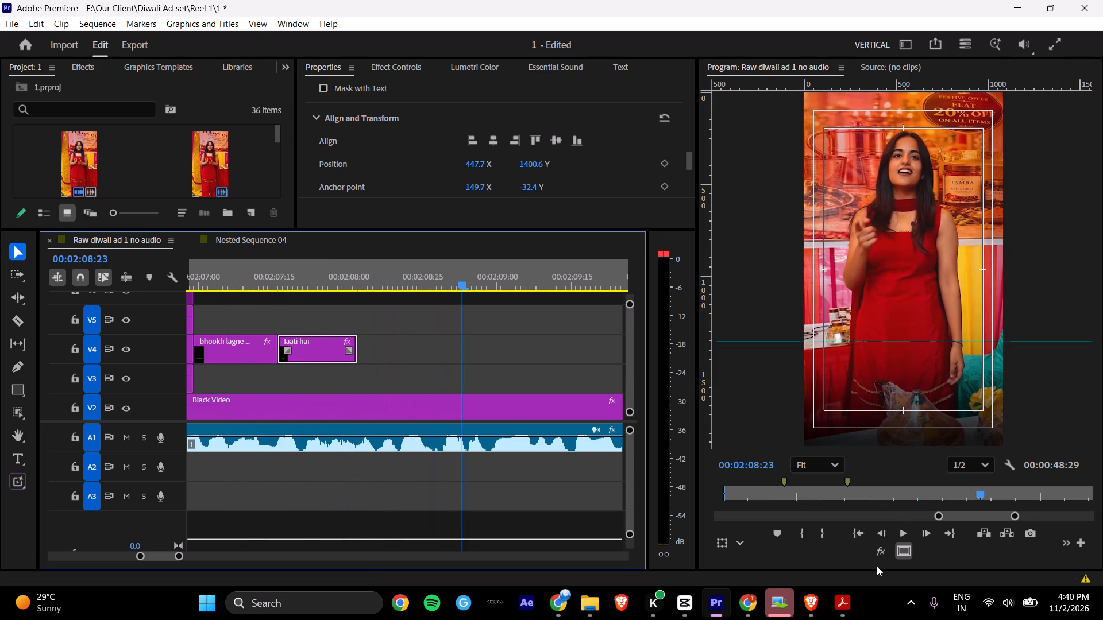
Switch to the TAMRA script PDF in Acrobat and select the words "Aur uss taste" in the Scene 1 dialogue.
{"action": "left_click", "coordinate": [846, 611]}
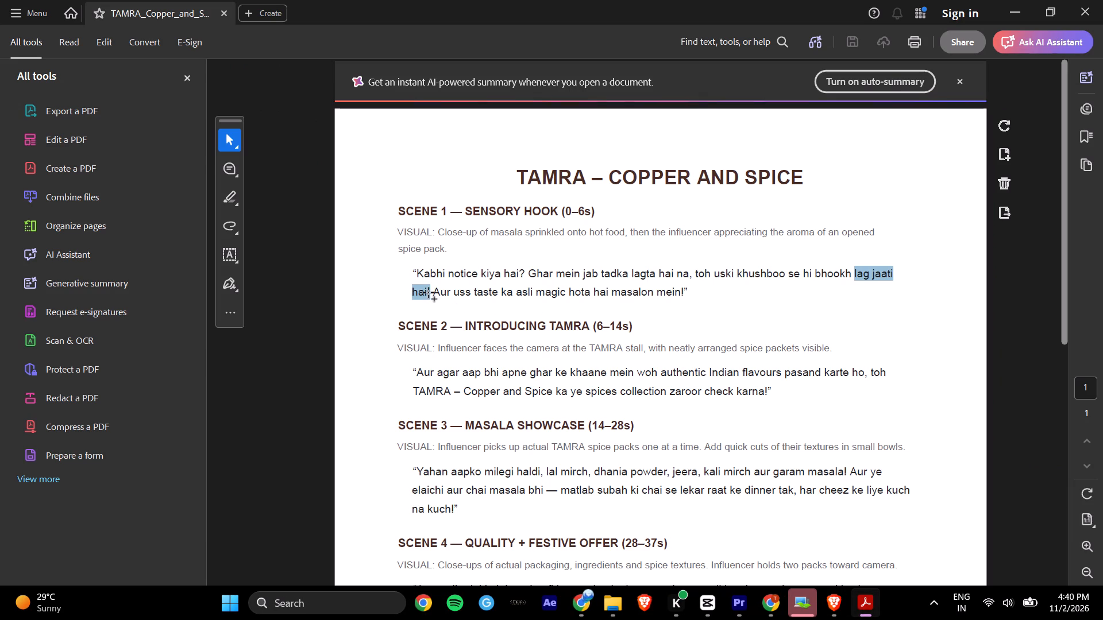
{"action": "left_click_drag", "start_coordinate": [435, 294], "coordinate": [506, 303]}
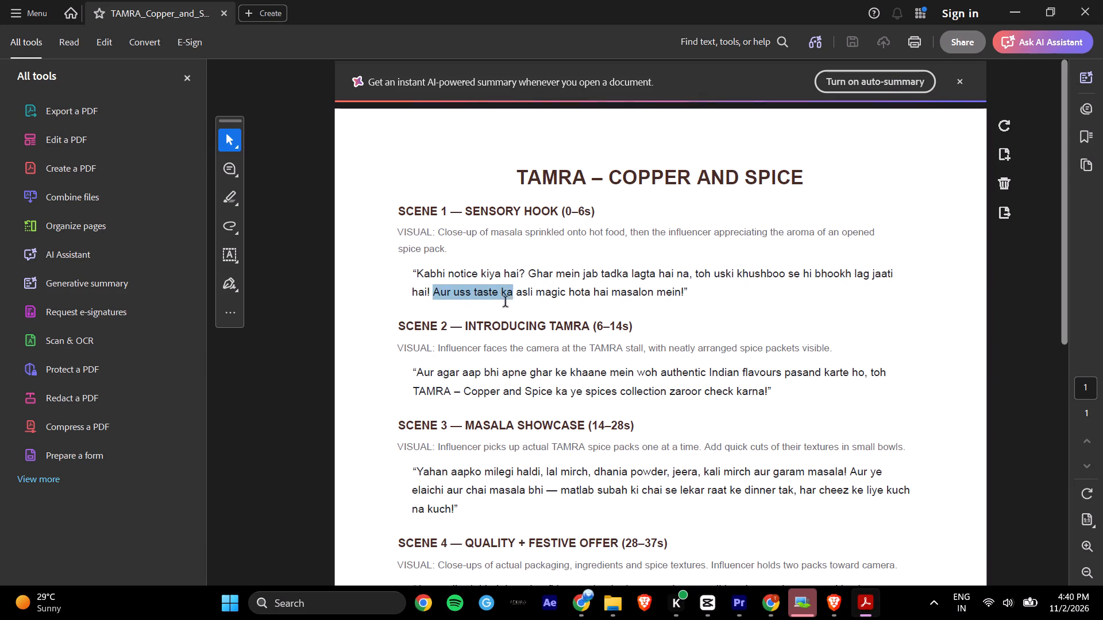
{"action": "left_click_drag", "start_coordinate": [506, 303], "coordinate": [510, 301]}
{"action": "left_click_drag", "start_coordinate": [510, 301], "coordinate": [498, 298]}
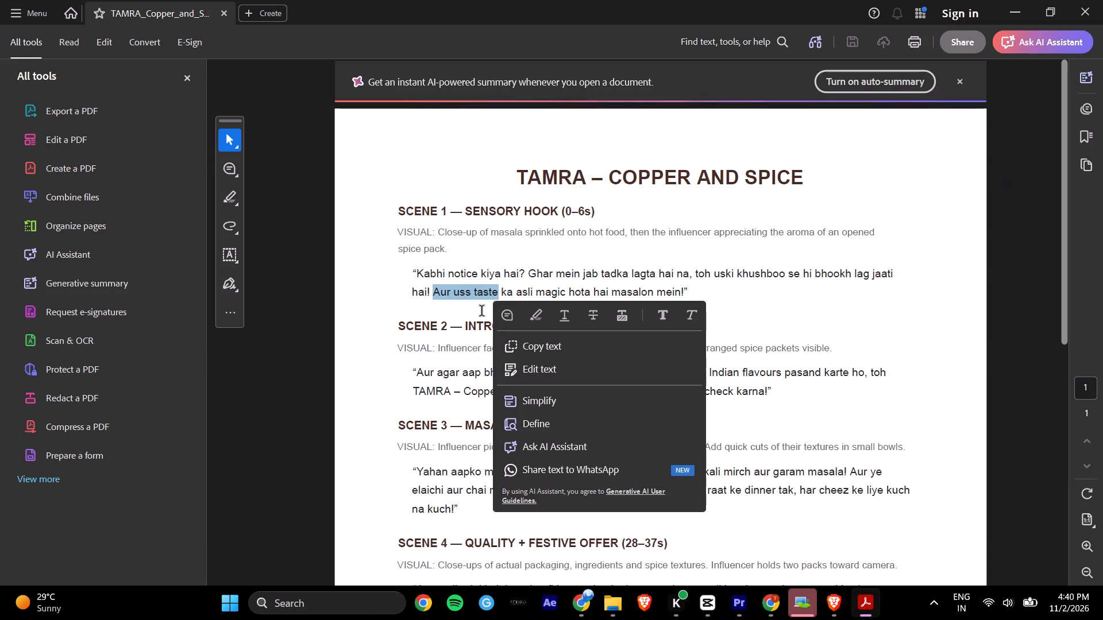
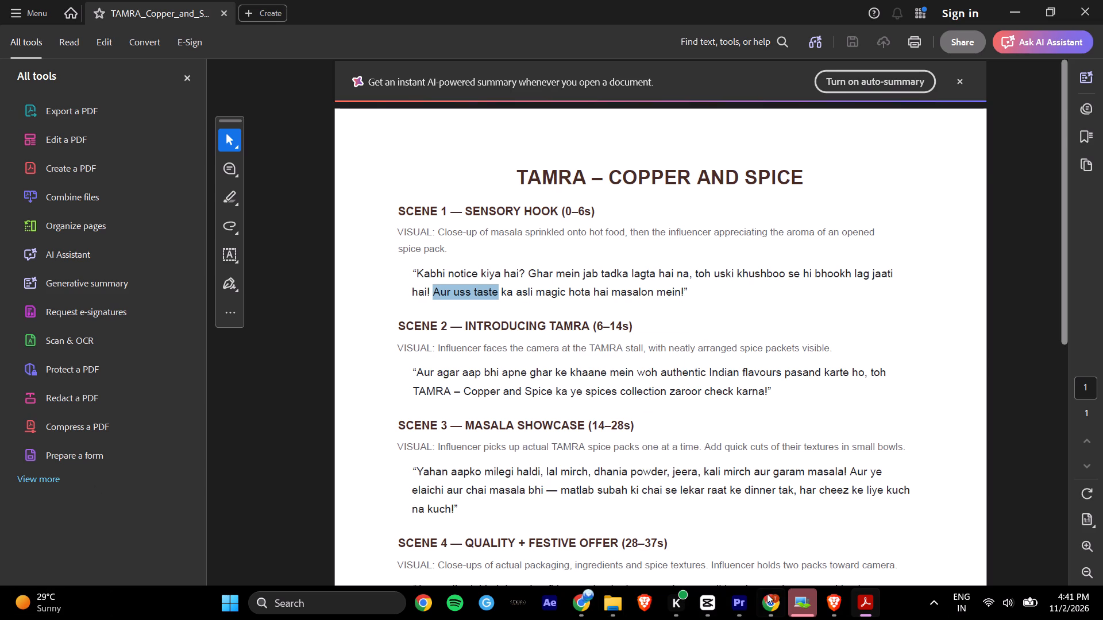
Switch back to Premiere and move the cut between the "bhookh lagne lagg" and "Jaati hai" captions on V4 to 00:02:07:14.
{"action": "left_click", "coordinate": [740, 613]}
{"action": "left_click_drag", "start_coordinate": [264, 275], "coordinate": [237, 273]}
{"action": "key", "text": "space"}
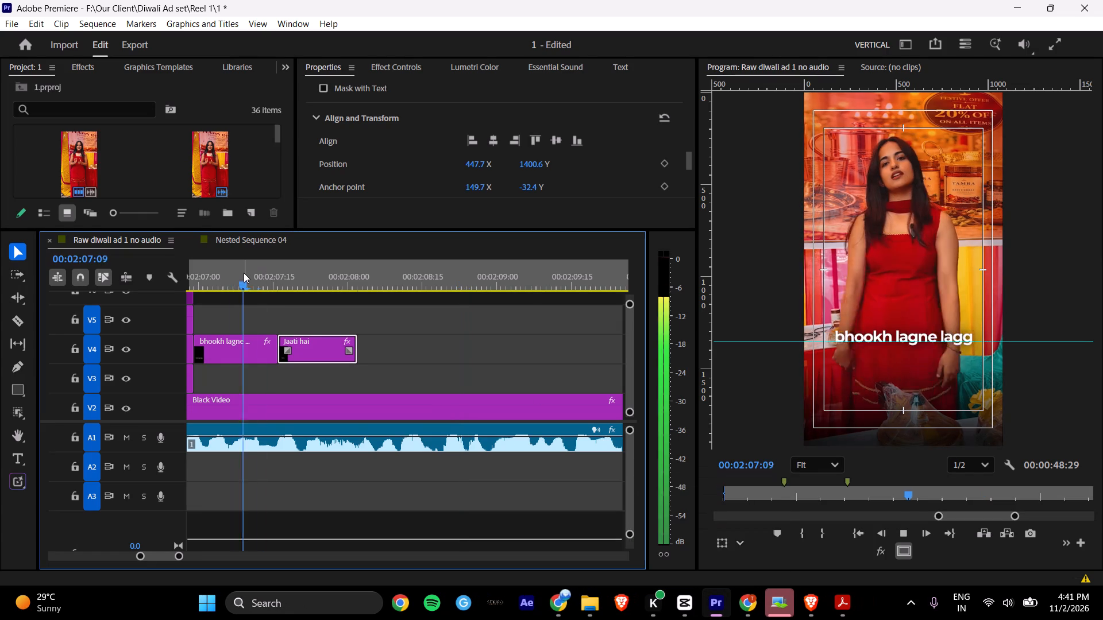
{"action": "key", "text": "space"}
{"action": "left_click_drag", "start_coordinate": [244, 273], "coordinate": [224, 278]}
{"action": "key", "text": "space"}
{"action": "key", "text": "space"}
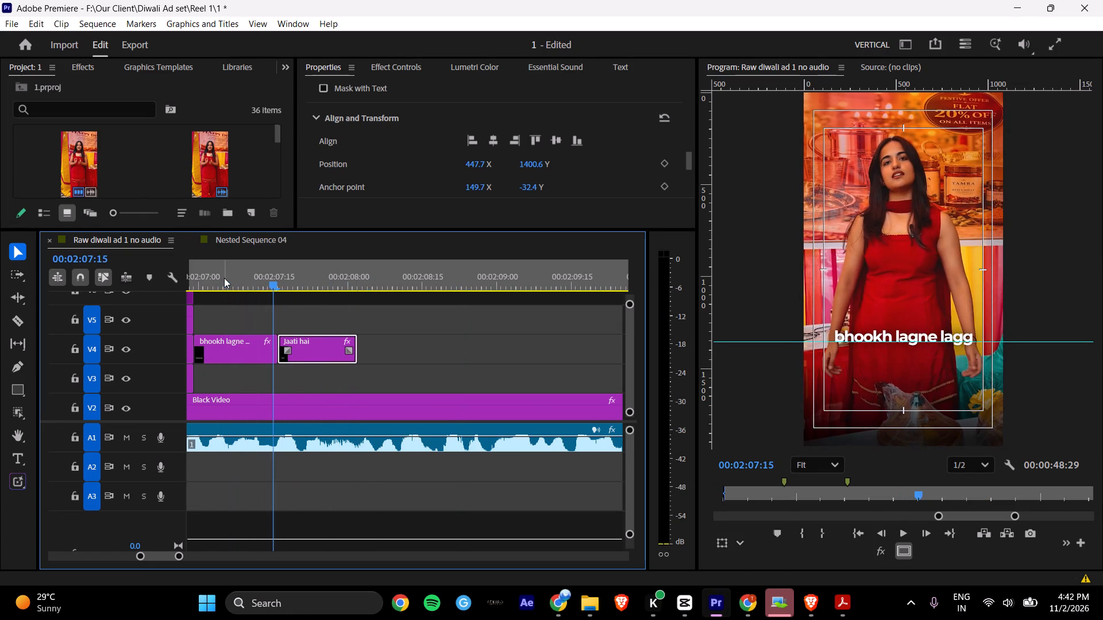
{"action": "left_click", "coordinate": [224, 278]}
{"action": "key", "text": "space"}
{"action": "key", "text": "space"}
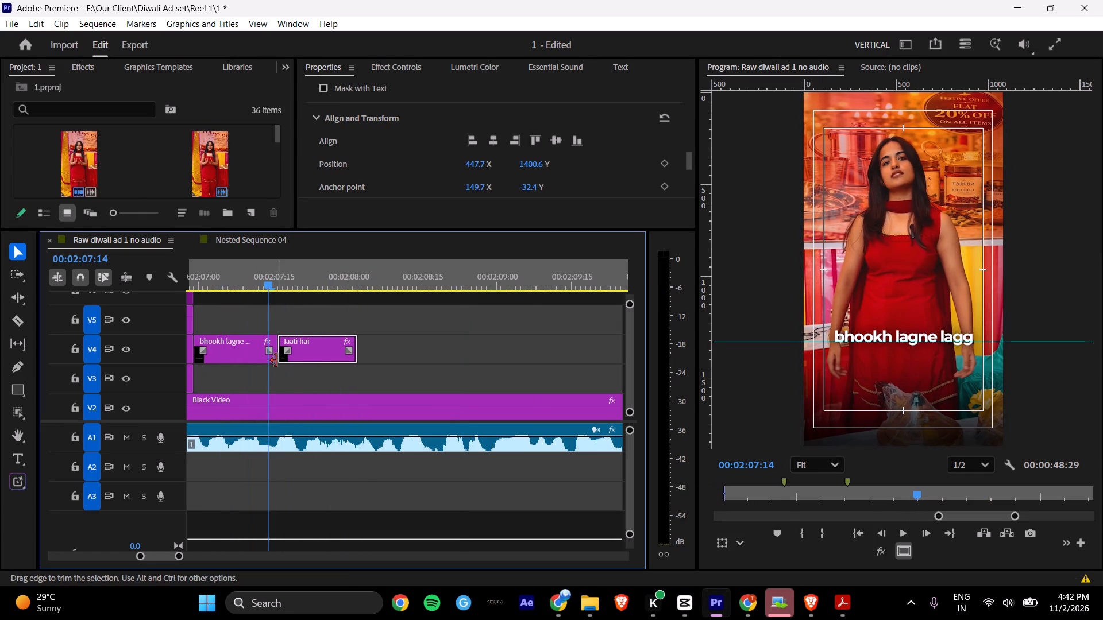
{"action": "left_click_drag", "start_coordinate": [277, 354], "coordinate": [271, 354]}
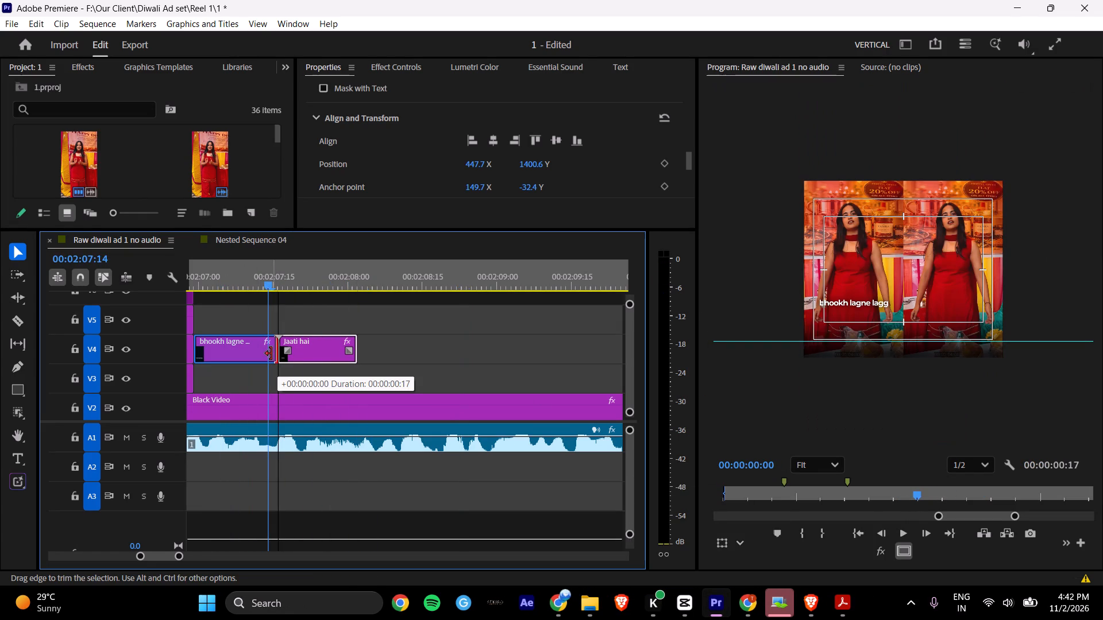
{"action": "left_click_drag", "start_coordinate": [271, 354], "coordinate": [270, 354]}
{"action": "left_click_drag", "start_coordinate": [271, 282], "coordinate": [271, 283]}
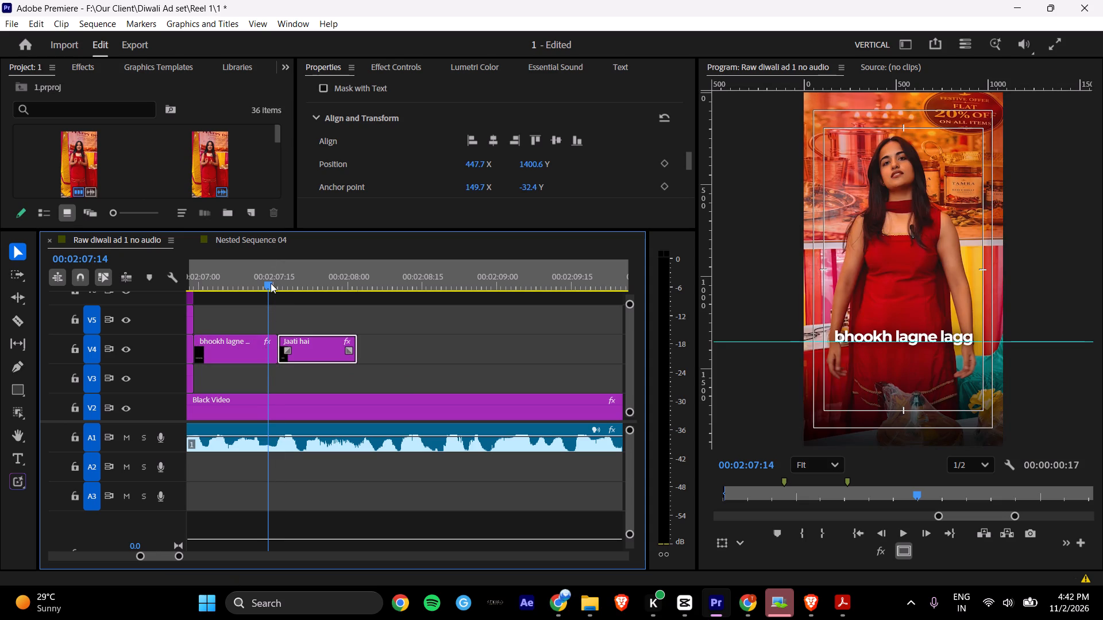
{"action": "left_click_drag", "start_coordinate": [271, 283], "coordinate": [273, 288]}
{"action": "left_click_drag", "start_coordinate": [275, 347], "coordinate": [263, 344]}
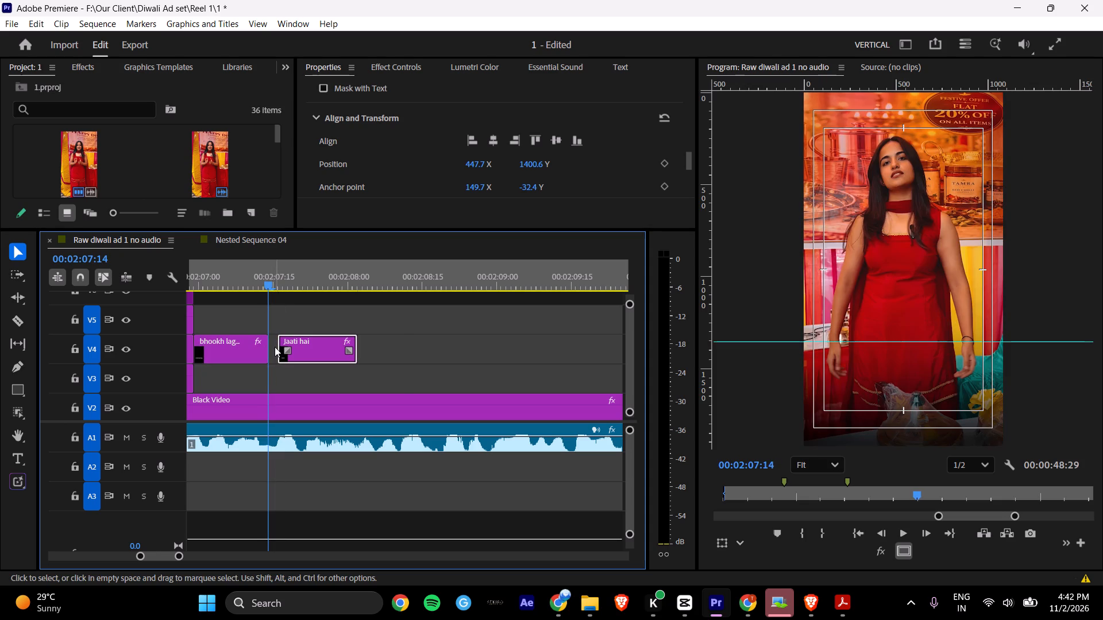
{"action": "left_click_drag", "start_coordinate": [280, 348], "coordinate": [267, 347]}
Replay the captions around the new cut and remove "lagg" from the first one, leaving "bhookh lagne".
{"action": "left_click", "coordinate": [210, 285]}
{"action": "key", "text": "space"}
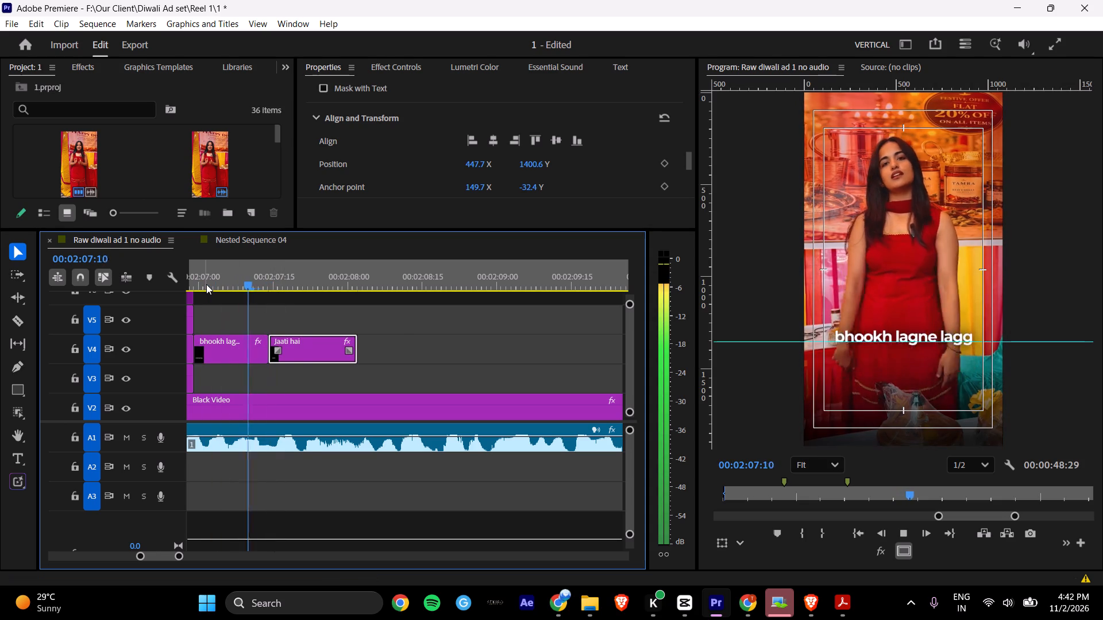
{"action": "key", "text": "space"}
{"action": "left_click", "coordinate": [206, 284]}
{"action": "key", "text": "space"}
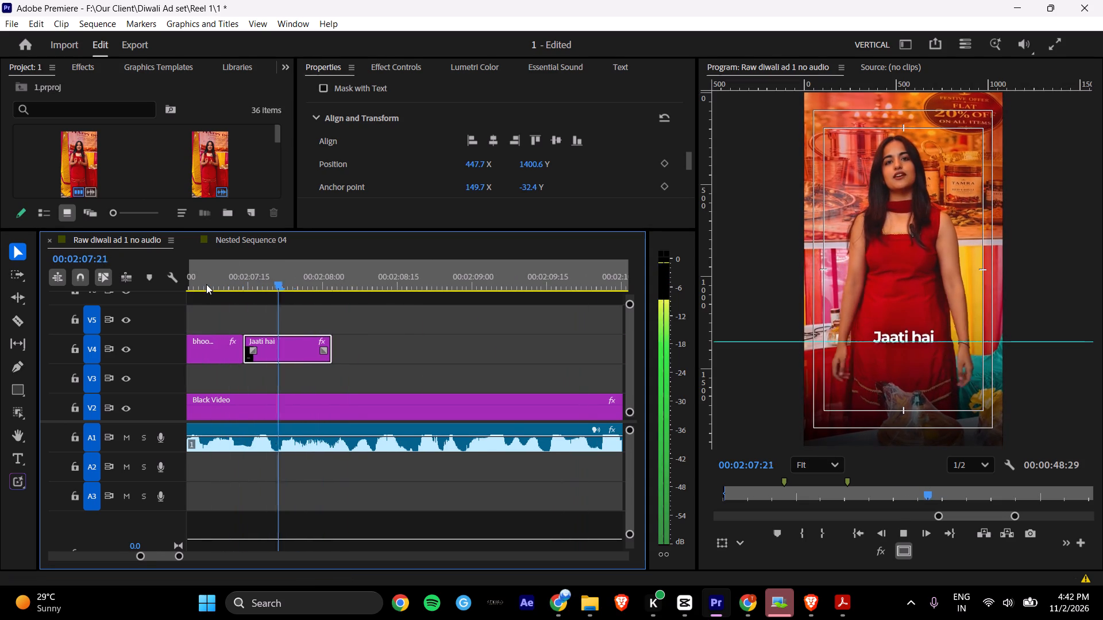
{"action": "key", "text": "space"}
{"action": "scroll", "coordinate": [308, 365], "scroll_direction": "up", "scroll_amount": 4, "text": "shift"}
{"action": "left_click", "coordinate": [281, 290]}
{"action": "left_click", "coordinate": [298, 280]}
{"action": "key", "text": "space"}
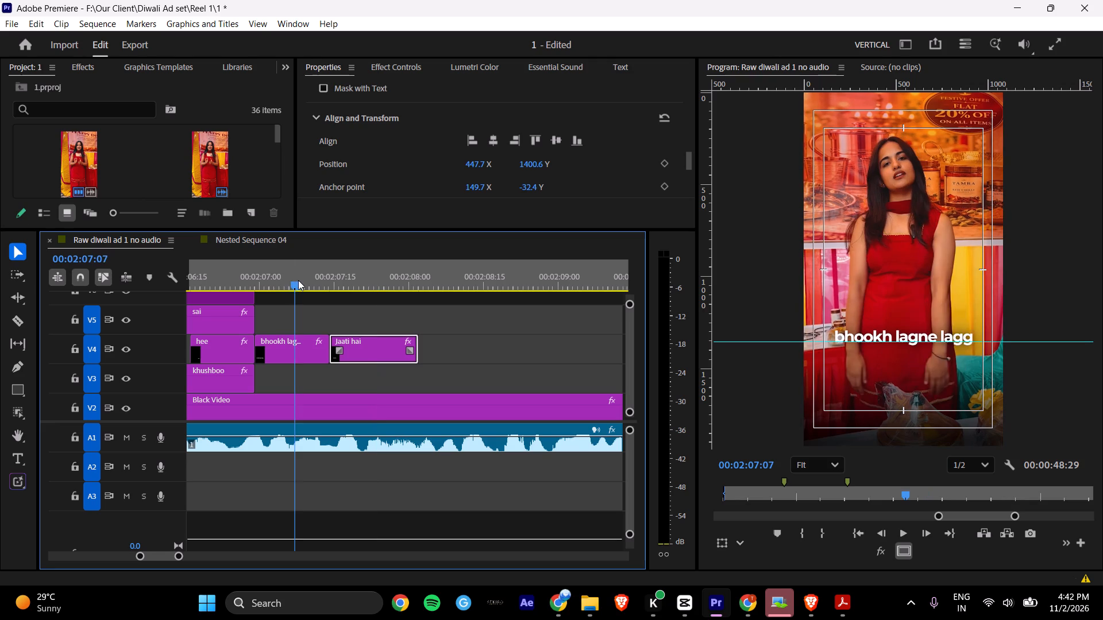
{"action": "key", "text": "space"}
{"action": "double_click", "coordinate": [959, 332]}
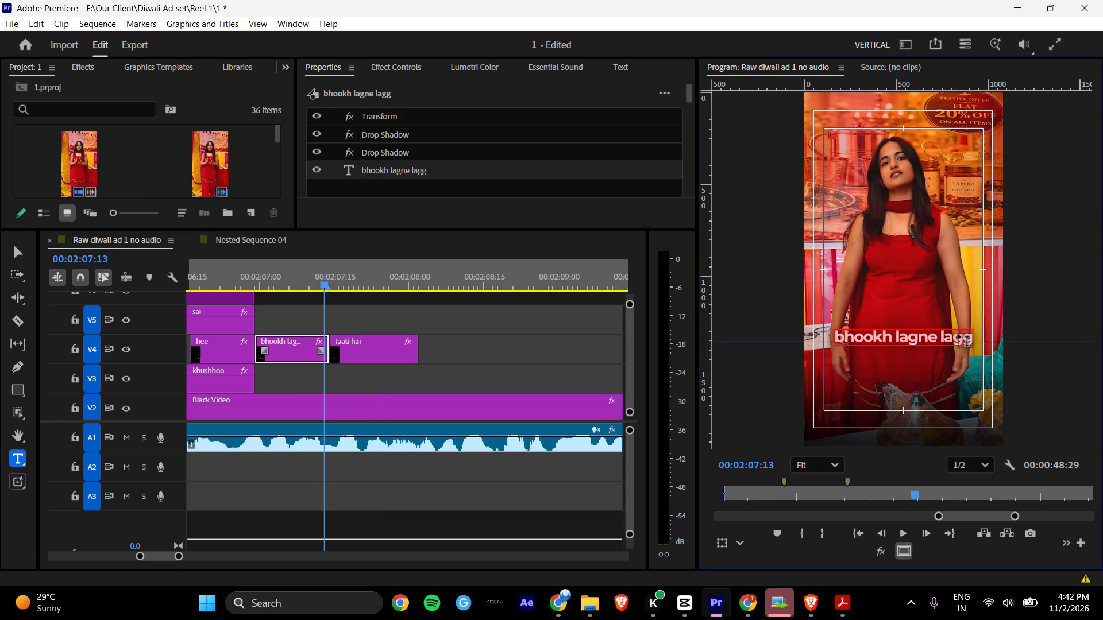
{"action": "double_click", "coordinate": [958, 334]}
{"action": "key", "text": "BackSpace"}
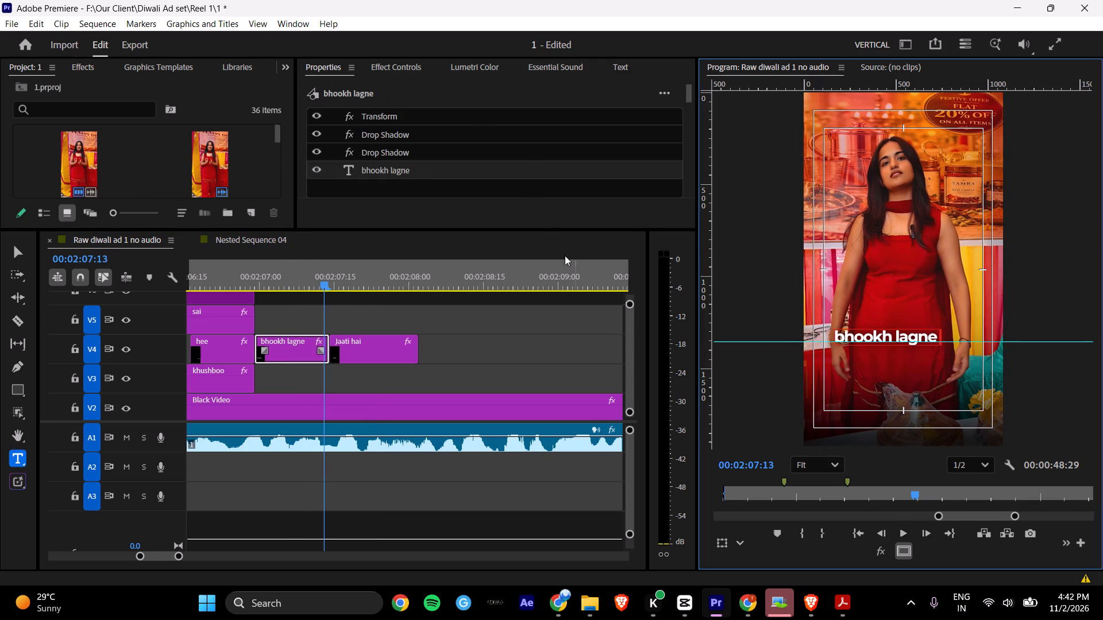
Centre the "bhookh lagne" caption horizontally in the frame.
{"action": "left_click_drag", "start_coordinate": [691, 94], "coordinate": [695, 132]}
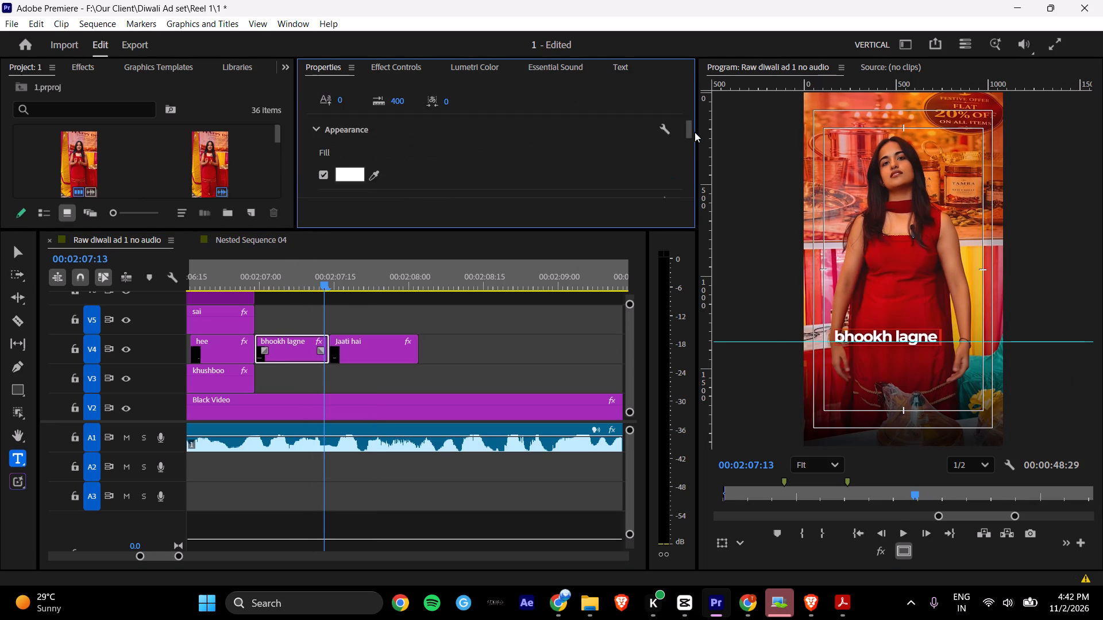
{"action": "left_click_drag", "start_coordinate": [695, 132], "coordinate": [695, 164]}
{"action": "left_click", "coordinate": [499, 115]}
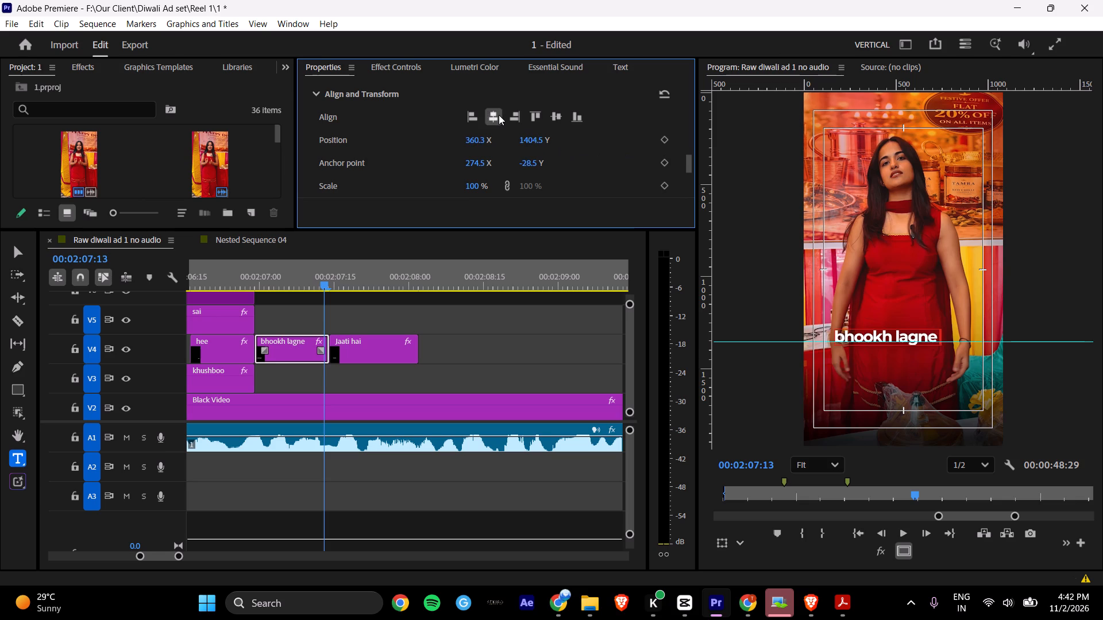
{"action": "double_click", "coordinate": [499, 115]}
{"action": "left_click", "coordinate": [499, 115]}
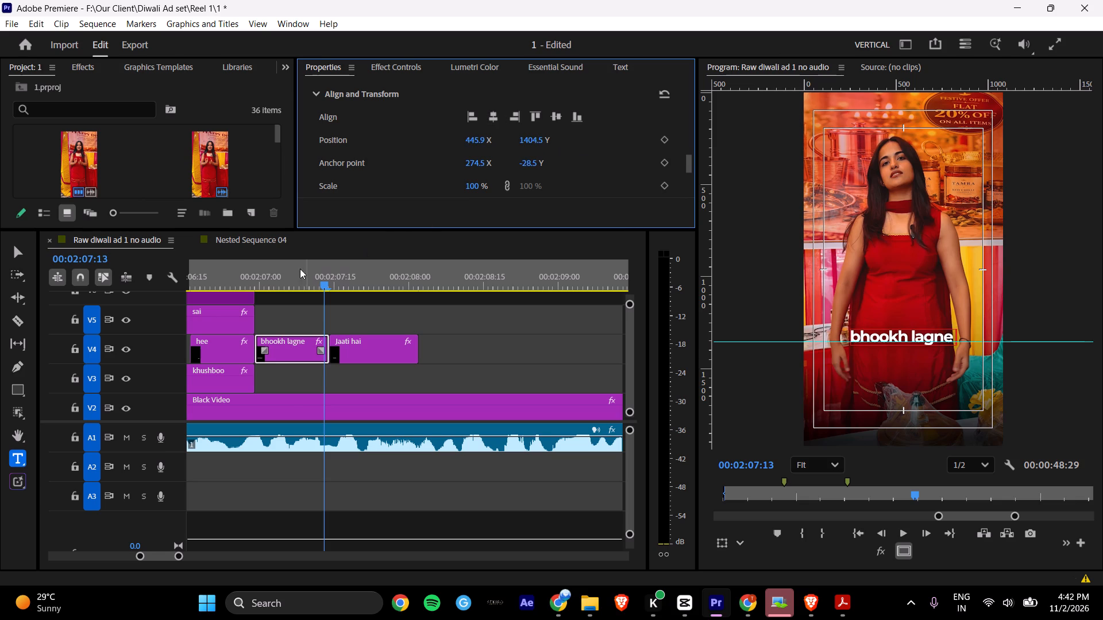
Replay the captions and add "laag" in lowercase before "Jaati hai" in the V4 caption, making it "laag Jaati hai".
{"action": "left_click_drag", "start_coordinate": [289, 276], "coordinate": [261, 275]}
{"action": "key", "text": "space"}
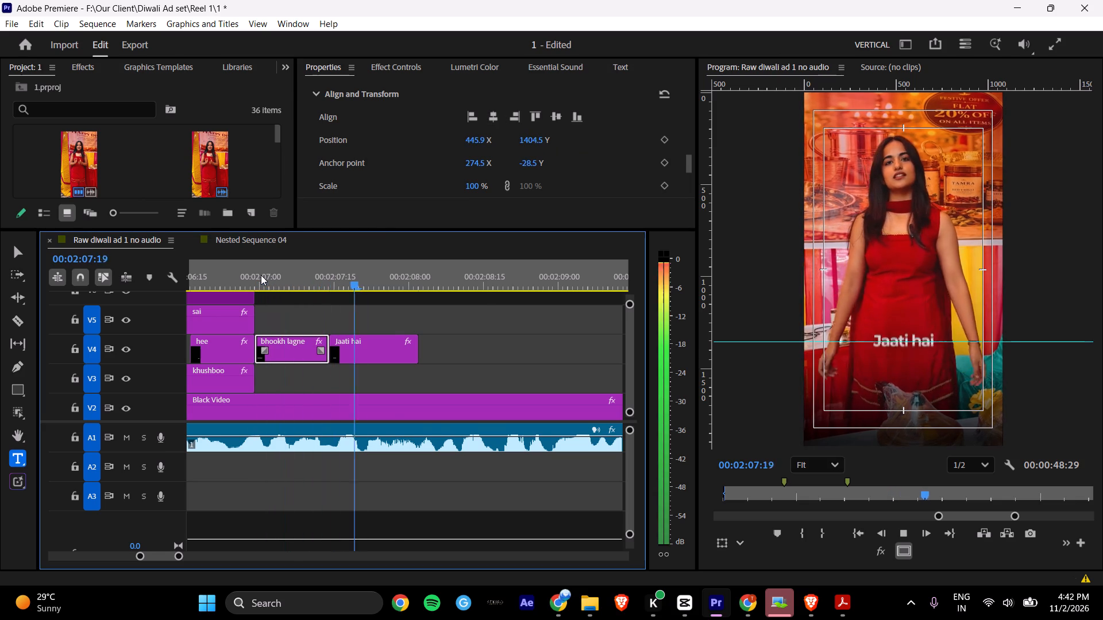
{"action": "key", "text": "space"}
{"action": "left_click", "coordinate": [407, 350]}
{"action": "left_click", "coordinate": [384, 344]}
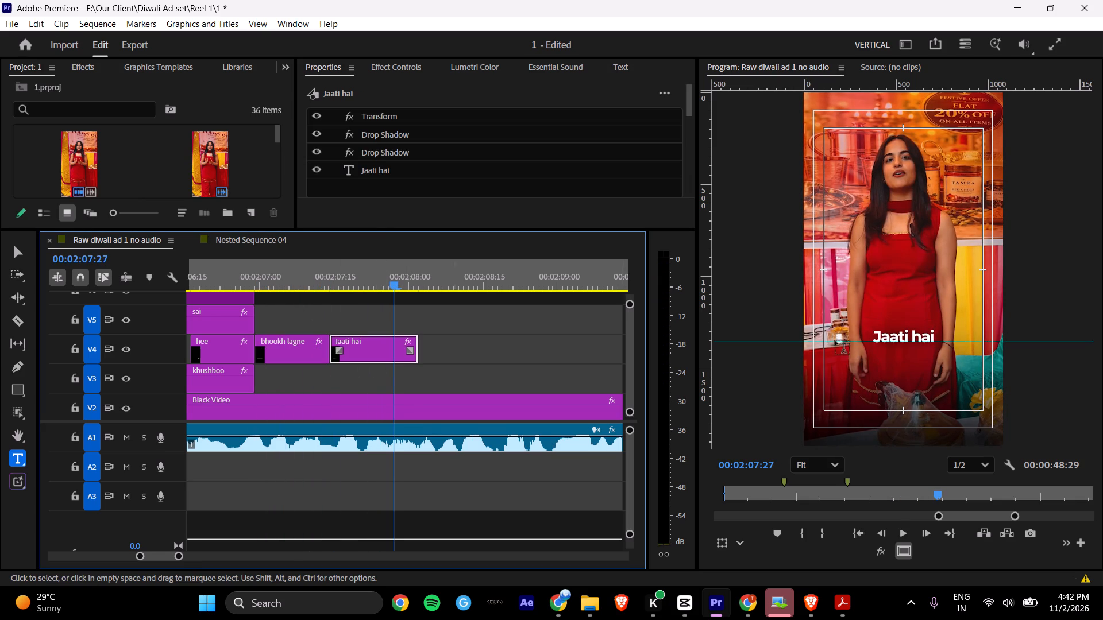
{"action": "left_click", "coordinate": [904, 335]}
{"action": "key", "text": "Left"}
{"action": "key", "text": "Left"}
{"action": "key", "text": "Left"}
{"action": "key", "text": "Left"}
{"action": "key", "text": "Left"}
{"action": "key", "text": "Left"}
{"action": "key", "text": "Left"}
{"action": "key", "text": "Left"}
{"action": "key", "text": "Left"}
{"action": "key", "text": "Left"}
{"action": "key", "text": "Left"}
{"action": "key", "text": "Left"}
{"action": "key", "text": "Left"}
{"action": "key", "text": "Left"}
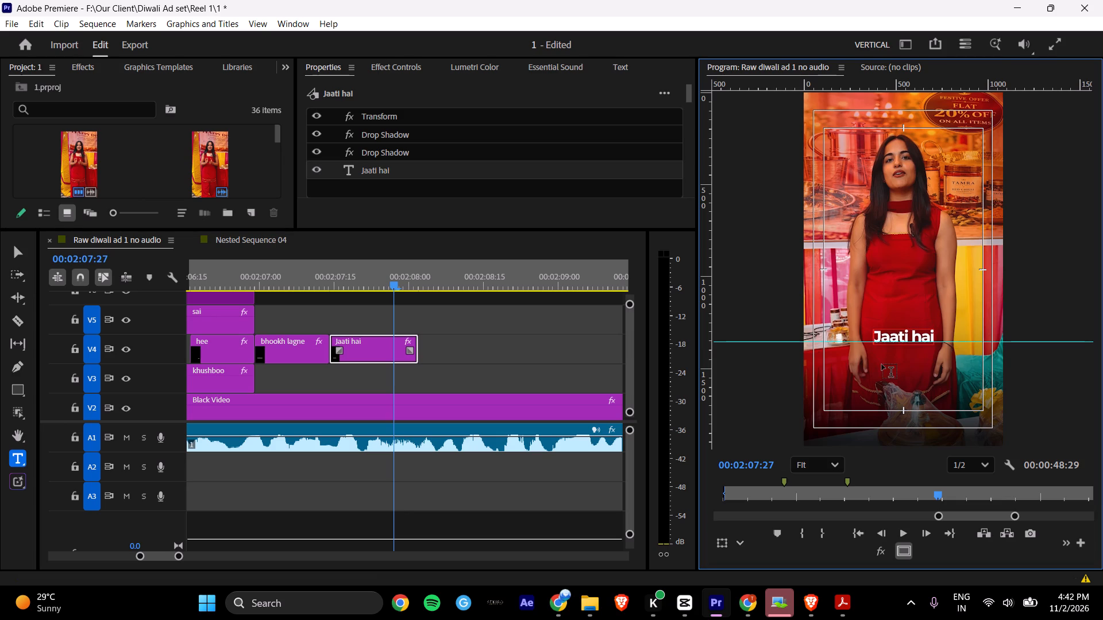
{"action": "type", "text": "LAAG"}
{"action": "key", "text": "space"}
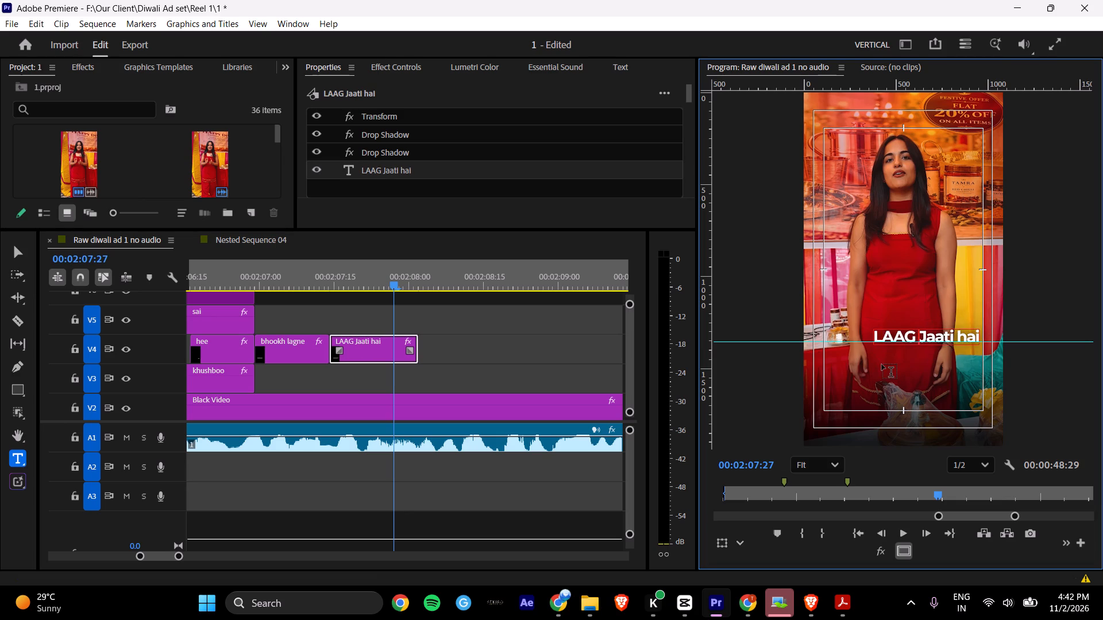
{"action": "key", "text": "BackSpace"}
{"action": "key", "text": "BackSpace"}
{"action": "key", "text": "BackSpace"}
{"action": "key", "text": "BackSpace"}
{"action": "key", "text": "BackSpace"}
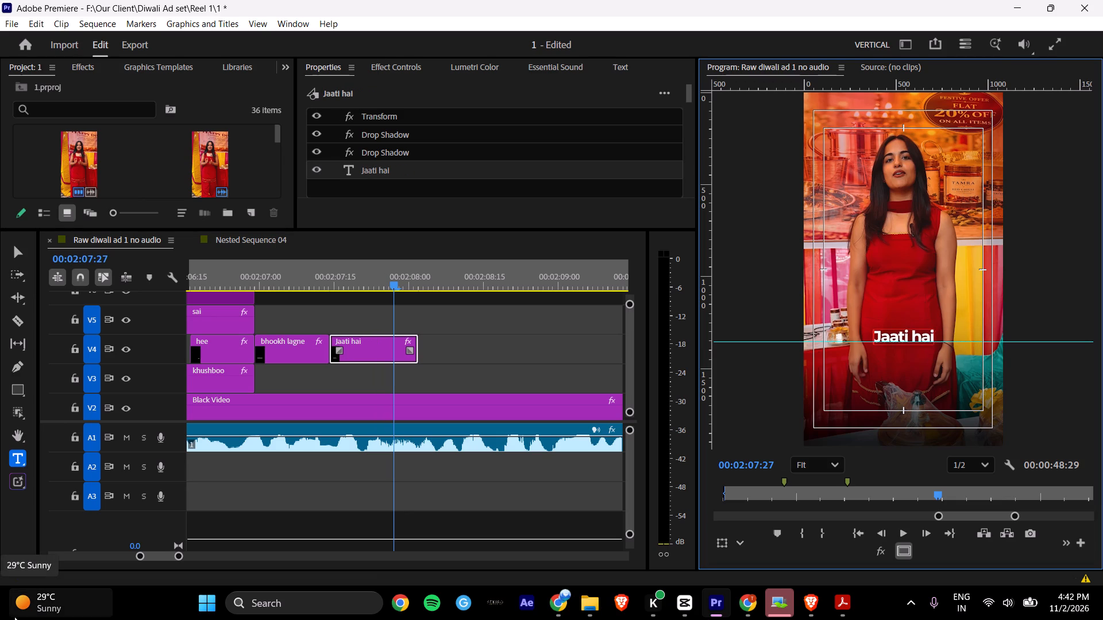
{"action": "type", "text": "laag"}
{"action": "key", "text": "space"}
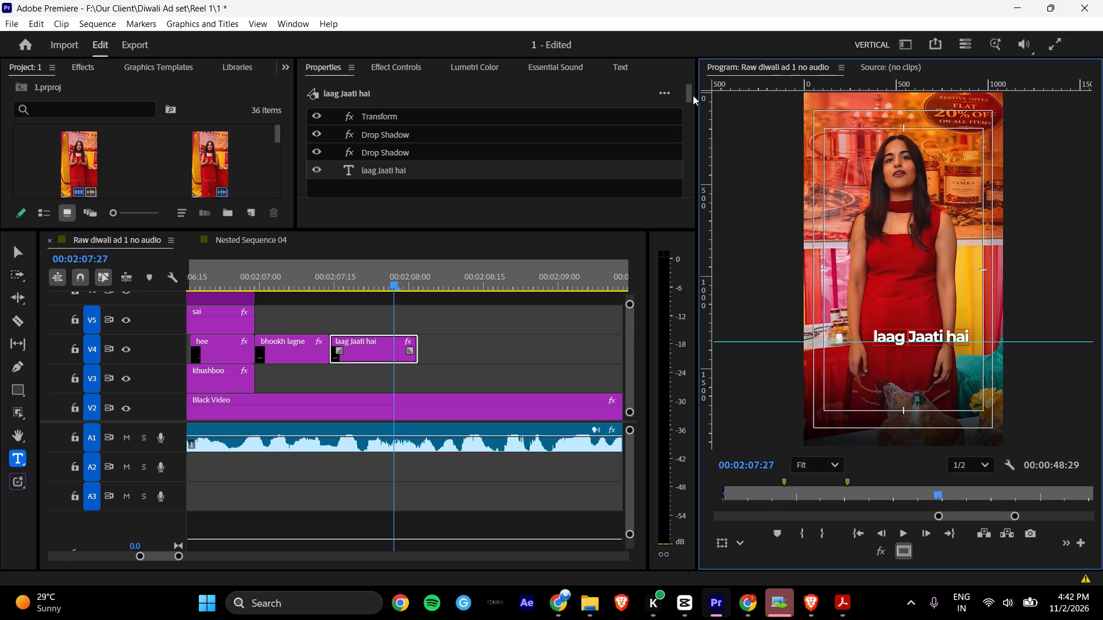
Centre the "laag Jaati hai" caption horizontally in the frame.
{"action": "left_click_drag", "start_coordinate": [691, 94], "coordinate": [691, 166]}
{"action": "left_click", "coordinate": [498, 101]}
{"action": "triple_click", "coordinate": [498, 101]}
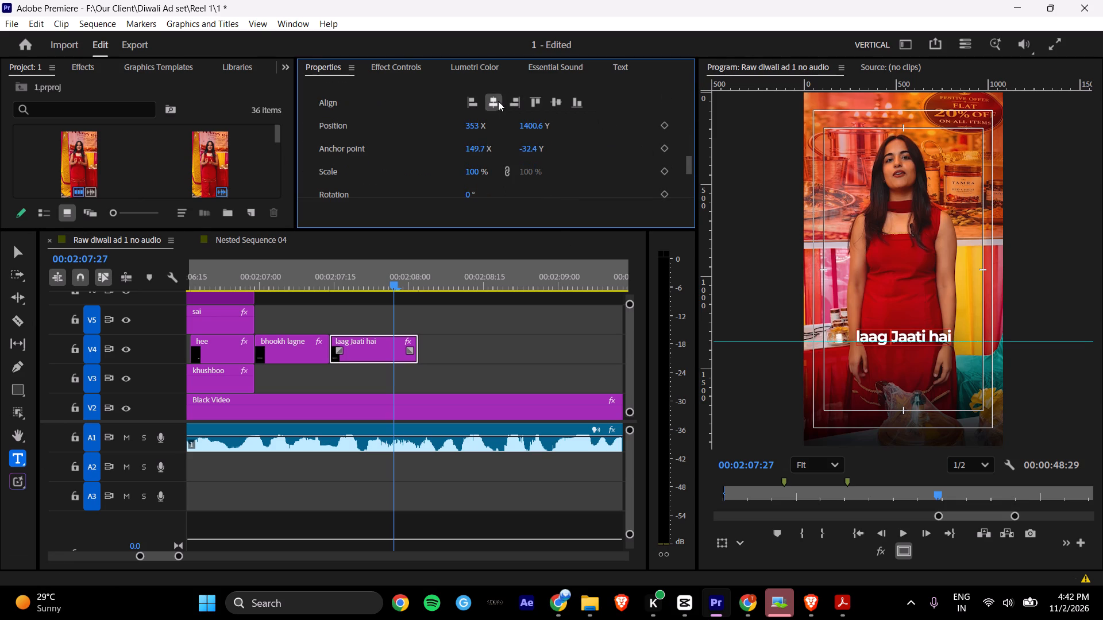
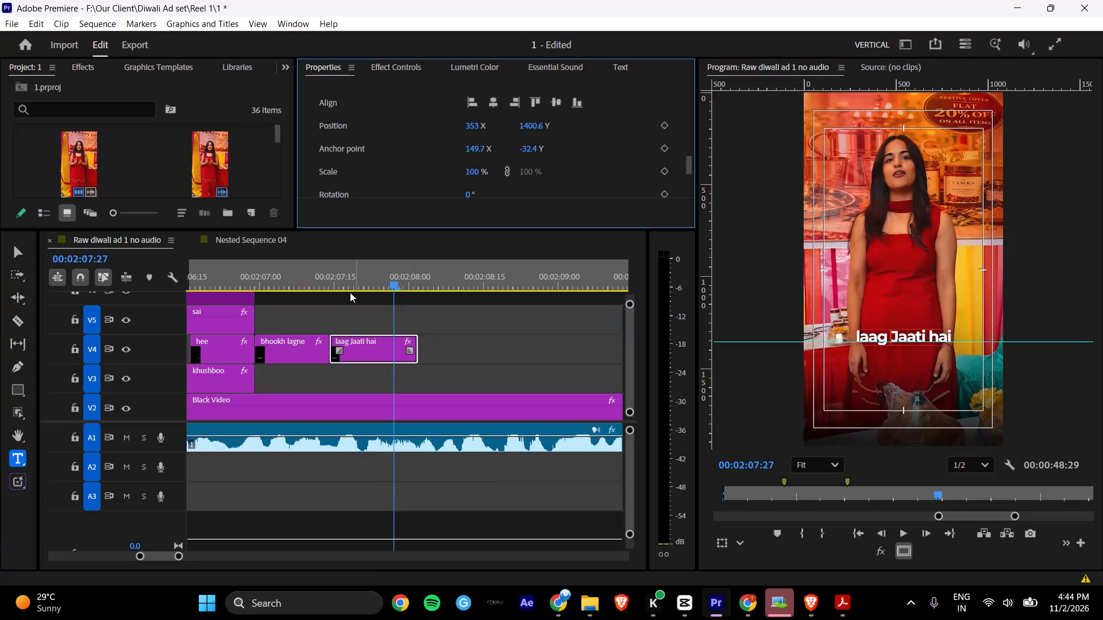
Replay the "bhookh lagne" and "laag Jaati hai" captions repeatedly to check their timing against the speech.
{"action": "left_click_drag", "start_coordinate": [295, 284], "coordinate": [281, 286]}
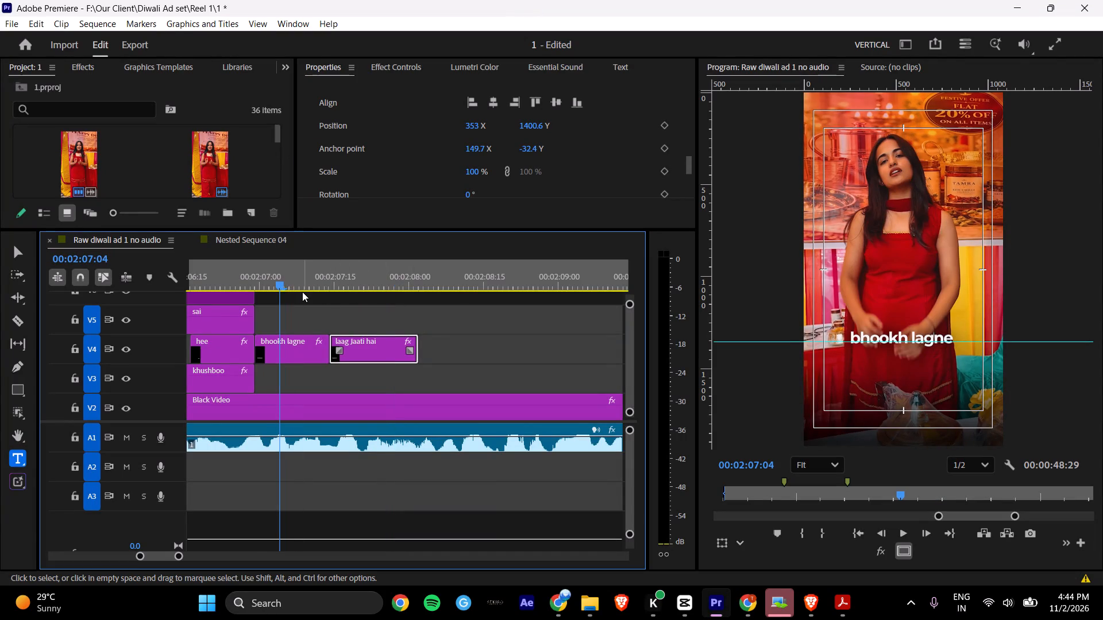
{"action": "key", "text": "space"}
{"action": "key", "text": "space"}
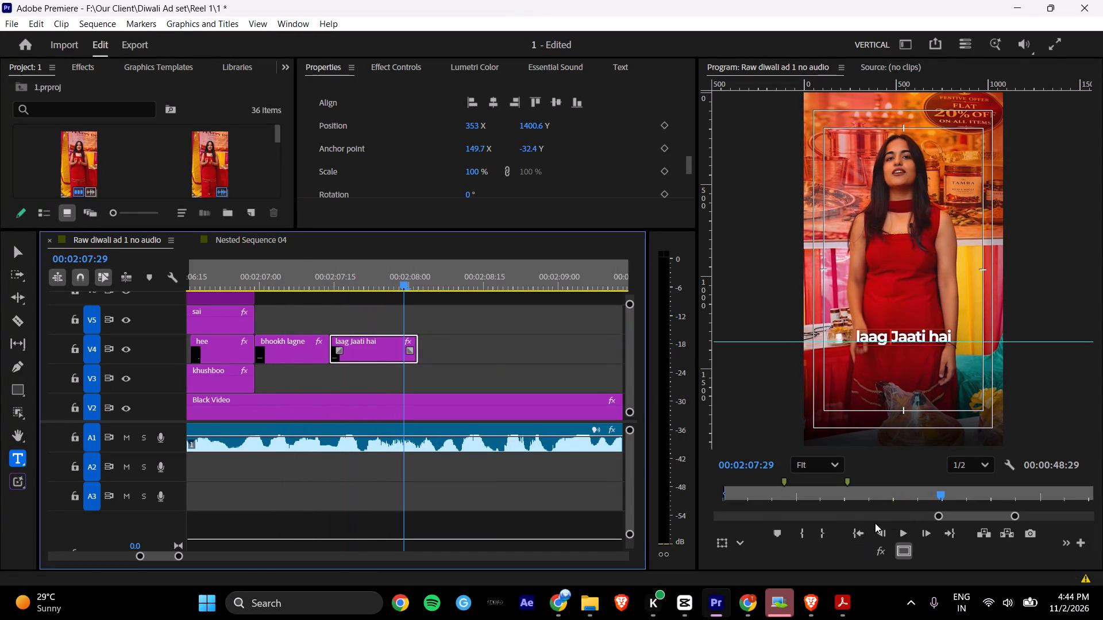
{"action": "left_click", "coordinate": [285, 278]}
{"action": "key", "text": "space"}
{"action": "key", "text": "space"}
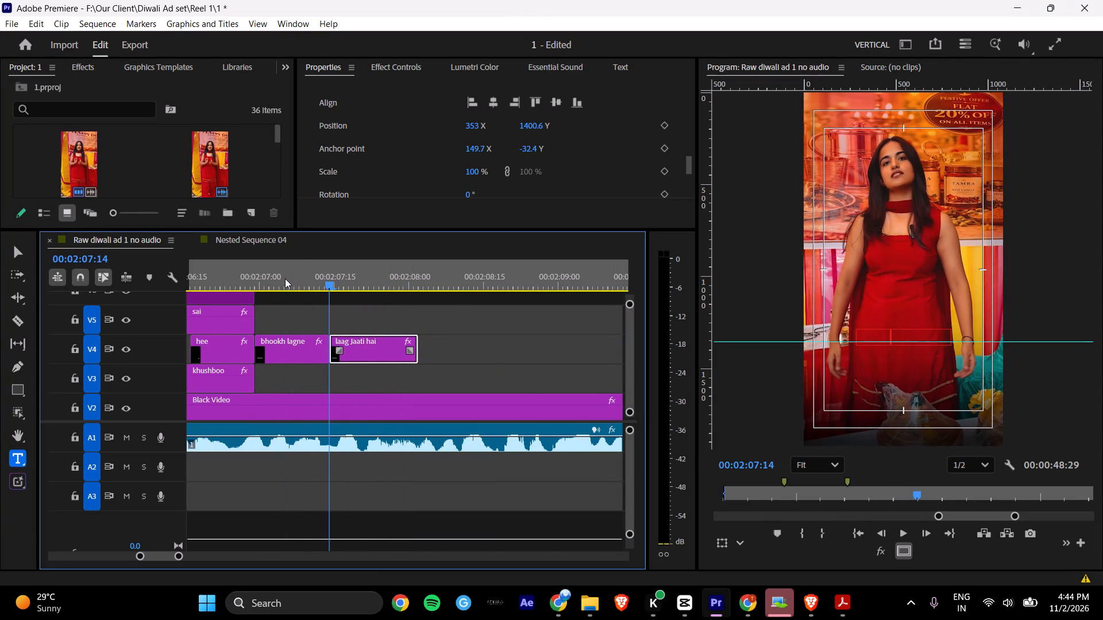
{"action": "key", "text": "space"}
{"action": "key", "text": "space"}
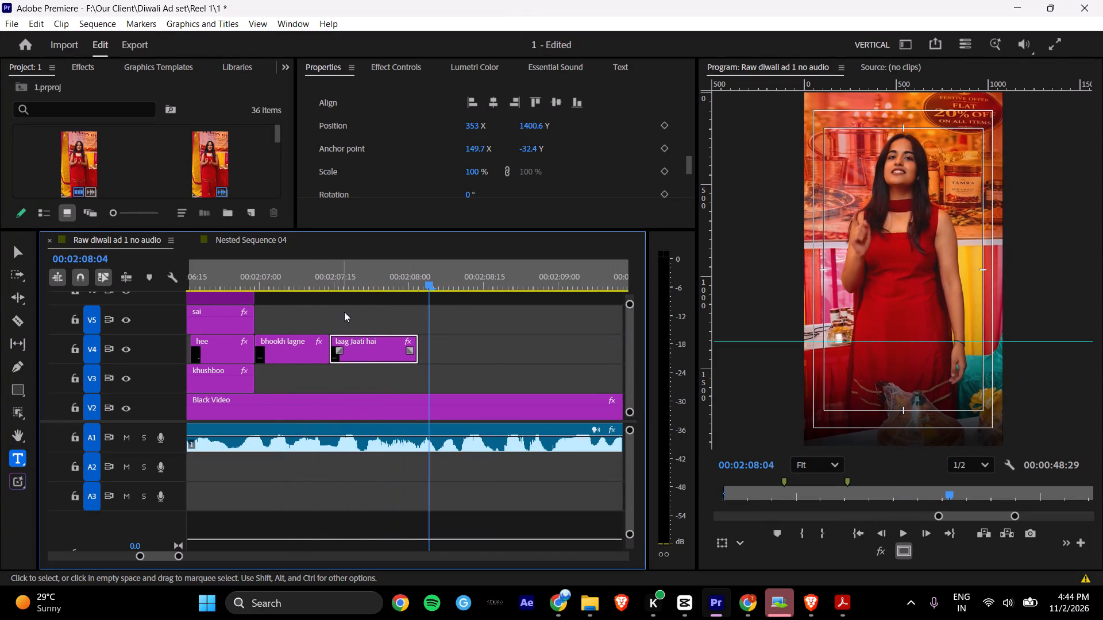
{"action": "left_click_drag", "start_coordinate": [301, 280], "coordinate": [287, 277]}
{"action": "key", "text": "space"}
{"action": "key", "text": "space"}
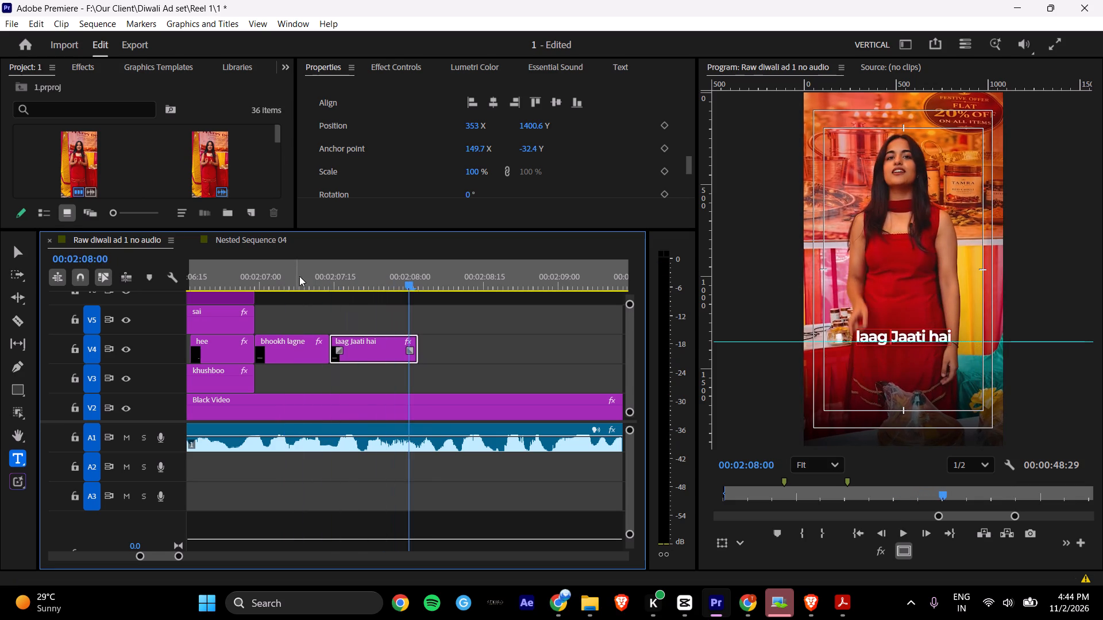
{"action": "left_click_drag", "start_coordinate": [292, 273], "coordinate": [269, 281]}
{"action": "key", "text": "space"}
{"action": "key", "text": "space"}
{"action": "left_click", "coordinate": [270, 281]}
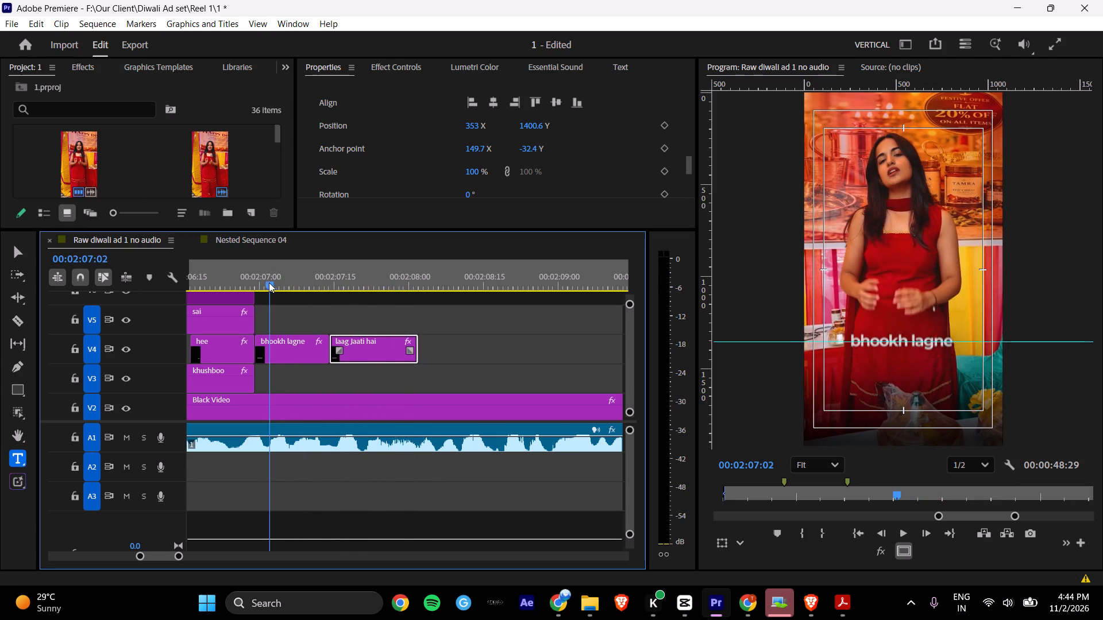
{"action": "key", "text": "space"}
{"action": "key", "text": "space"}
{"action": "key", "text": "space"}
{"action": "key", "text": "space"}
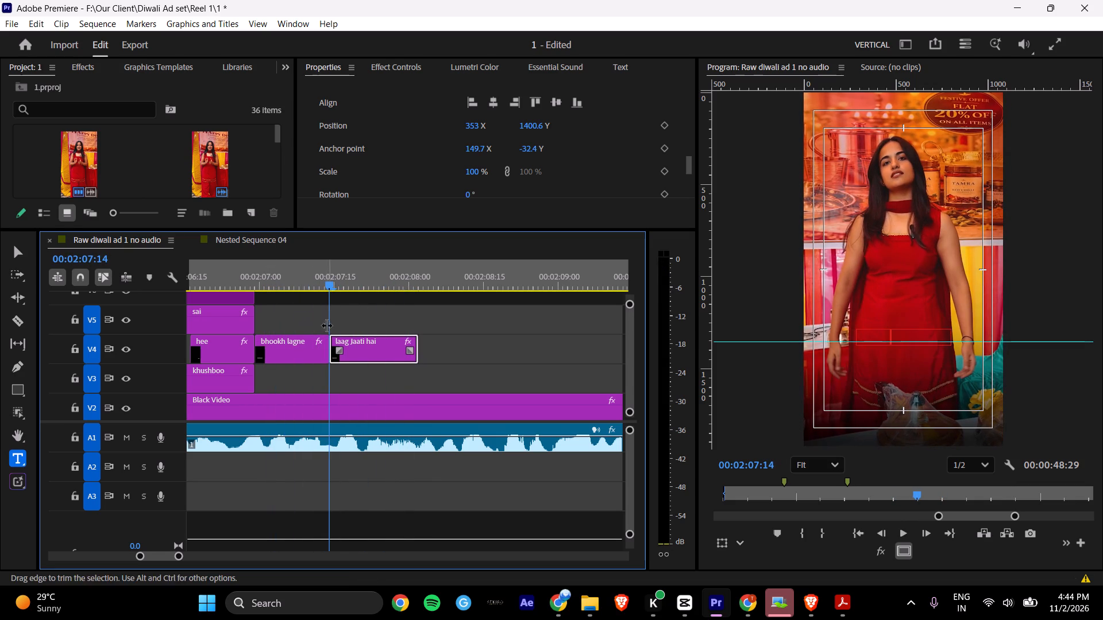
Move the cut between "bhookh lagne" and "laag Jaati hai" to 00:02:07:13, leaving no gap, and replay from there.
{"action": "left_click", "coordinate": [323, 278]}
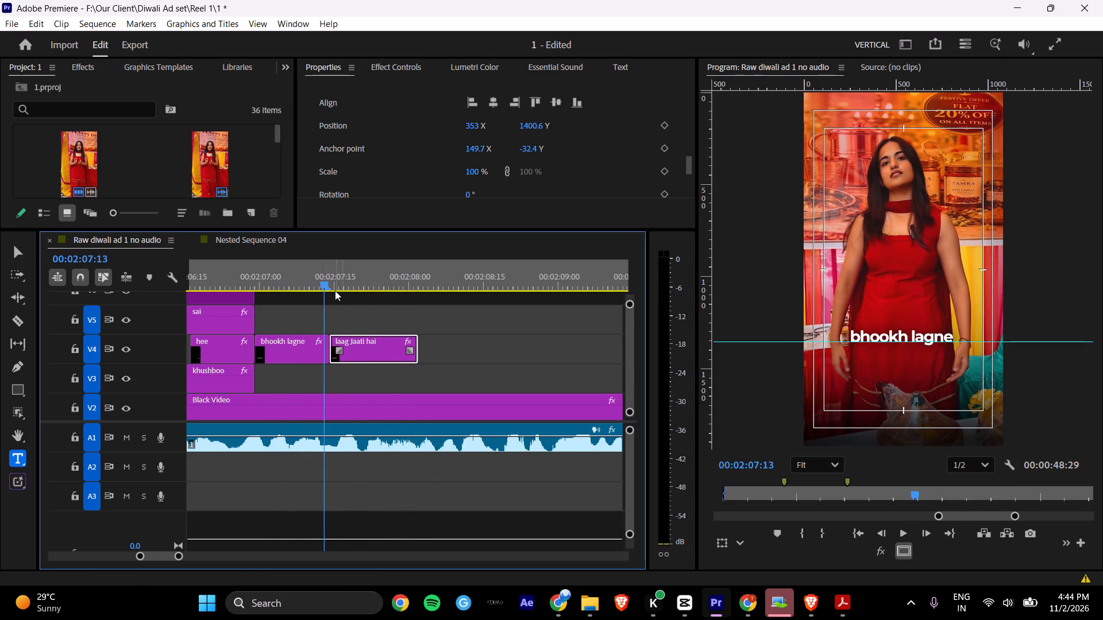
{"action": "left_click_drag", "start_coordinate": [328, 337], "coordinate": [321, 337]}
{"action": "left_click_drag", "start_coordinate": [334, 343], "coordinate": [323, 343]}
{"action": "key", "text": "space"}
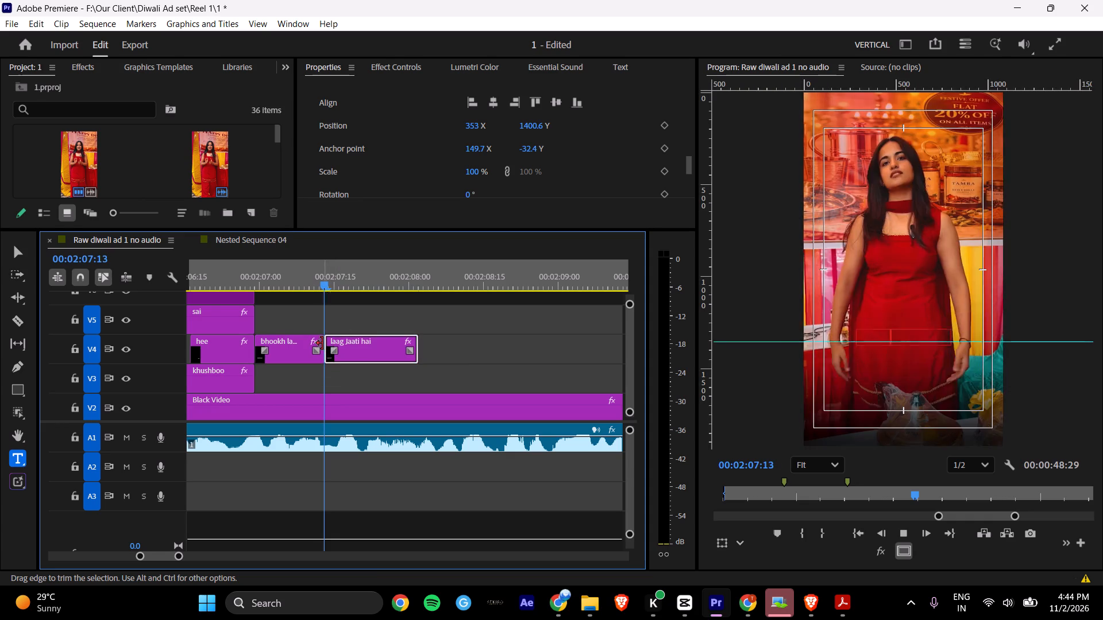
{"action": "key", "text": "space"}
{"action": "key", "text": "space"}
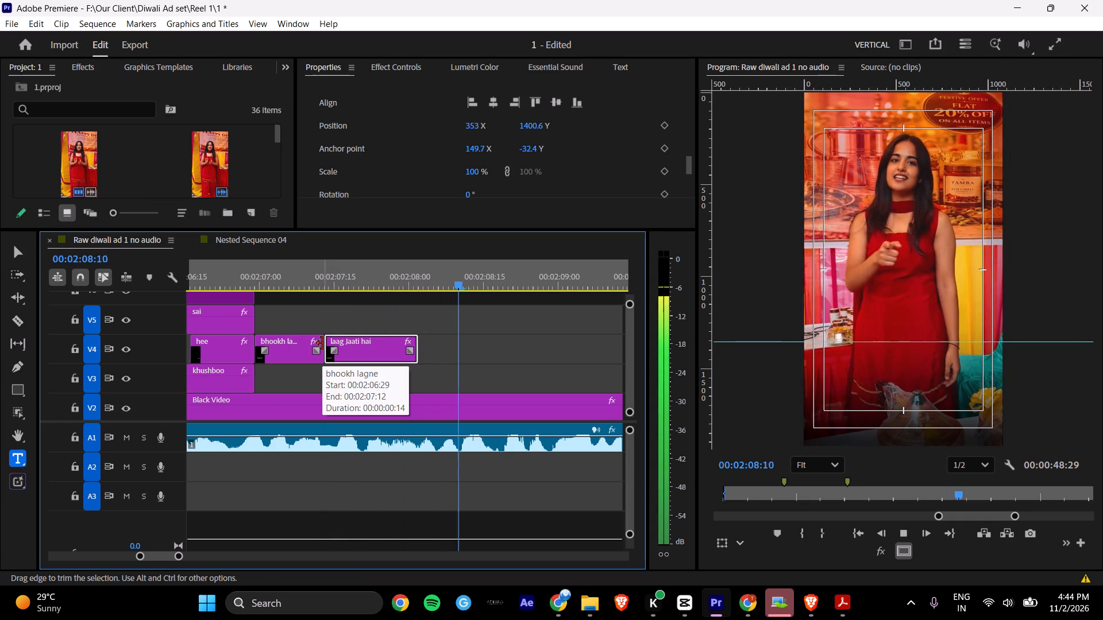
{"action": "key", "text": "space"}
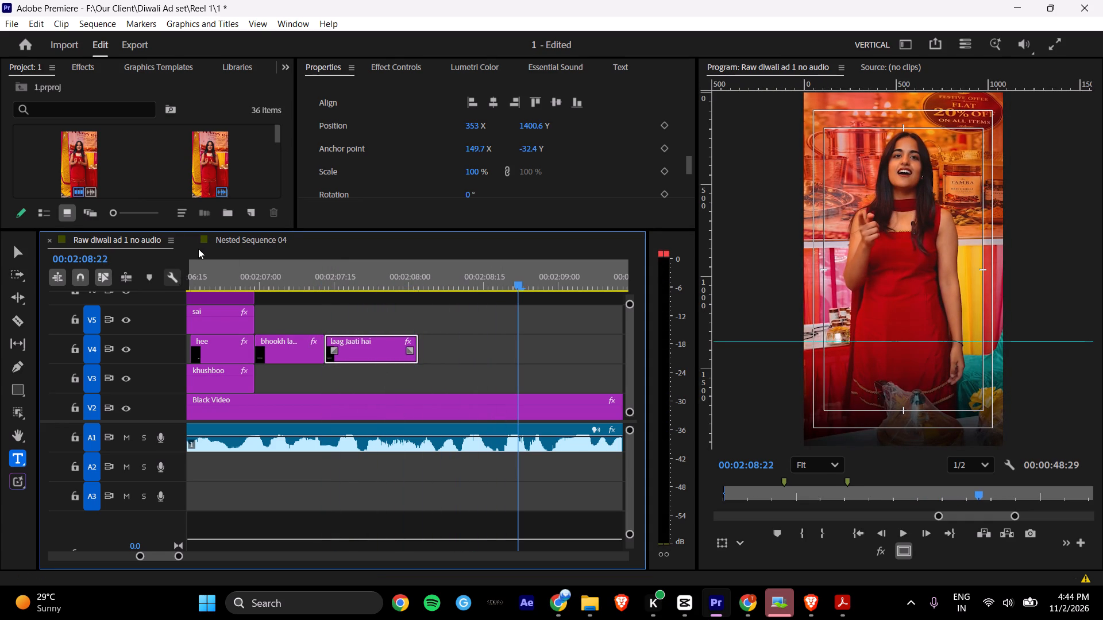
Scrub through Nested Sequence 04 to review the layout and animation of its word captions.
{"action": "left_click", "coordinate": [219, 246]}
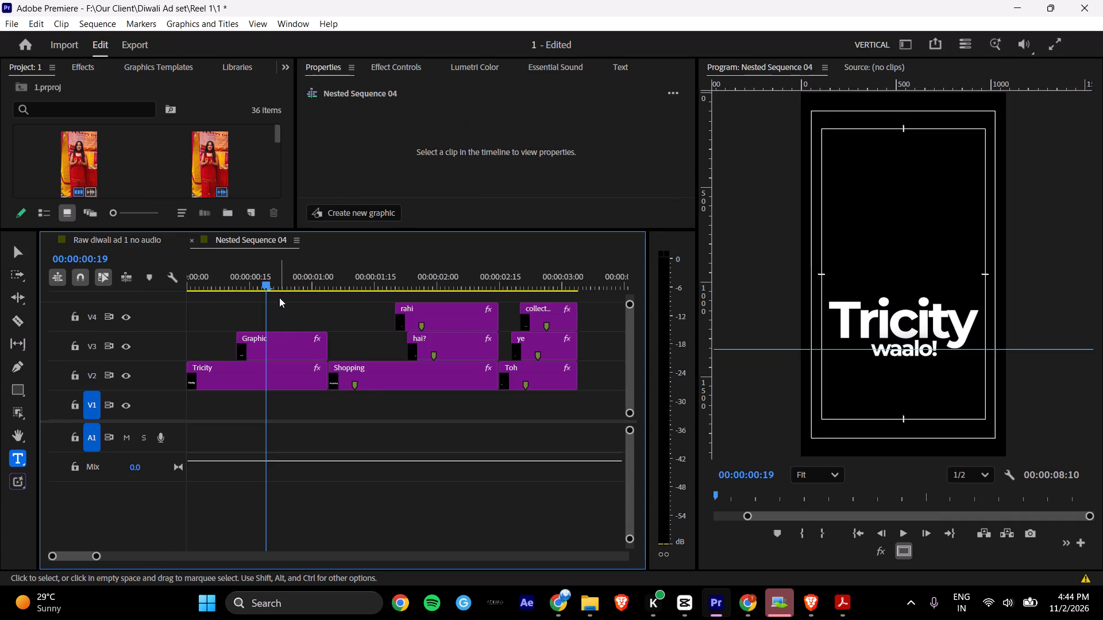
{"action": "left_click_drag", "start_coordinate": [364, 274], "coordinate": [526, 315]}
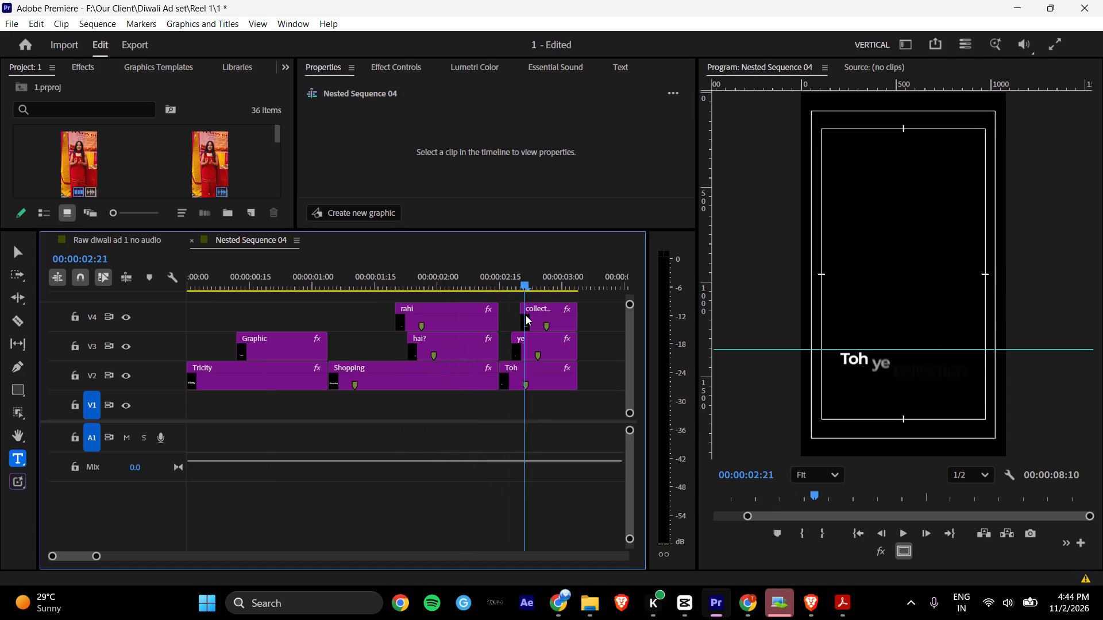
{"action": "left_click_drag", "start_coordinate": [526, 315], "coordinate": [505, 334]}
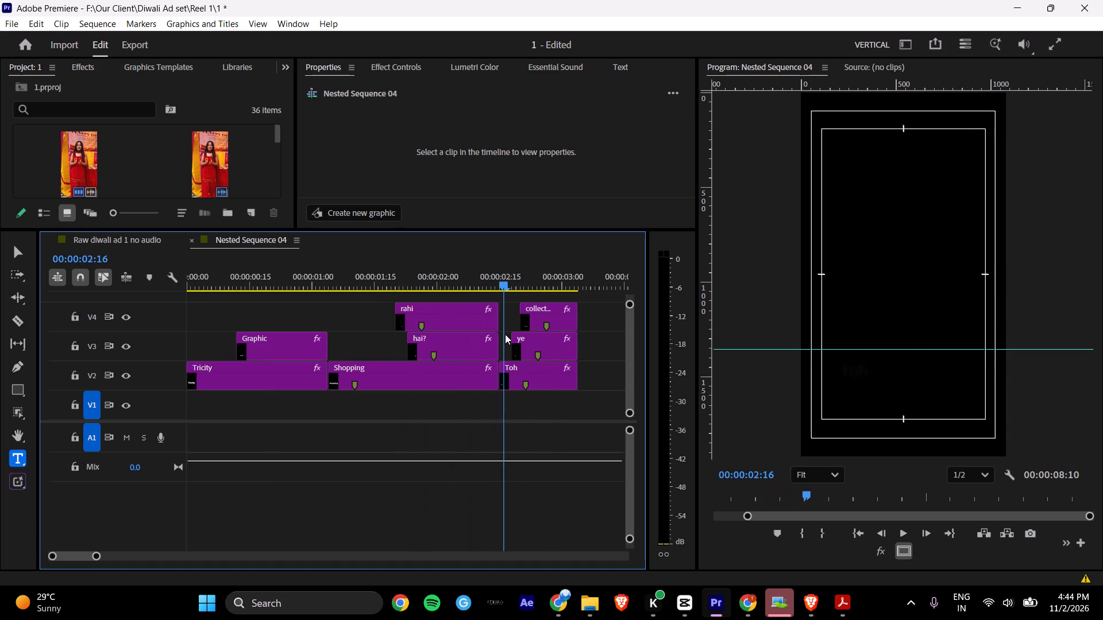
{"action": "left_click_drag", "start_coordinate": [505, 334], "coordinate": [405, 362]}
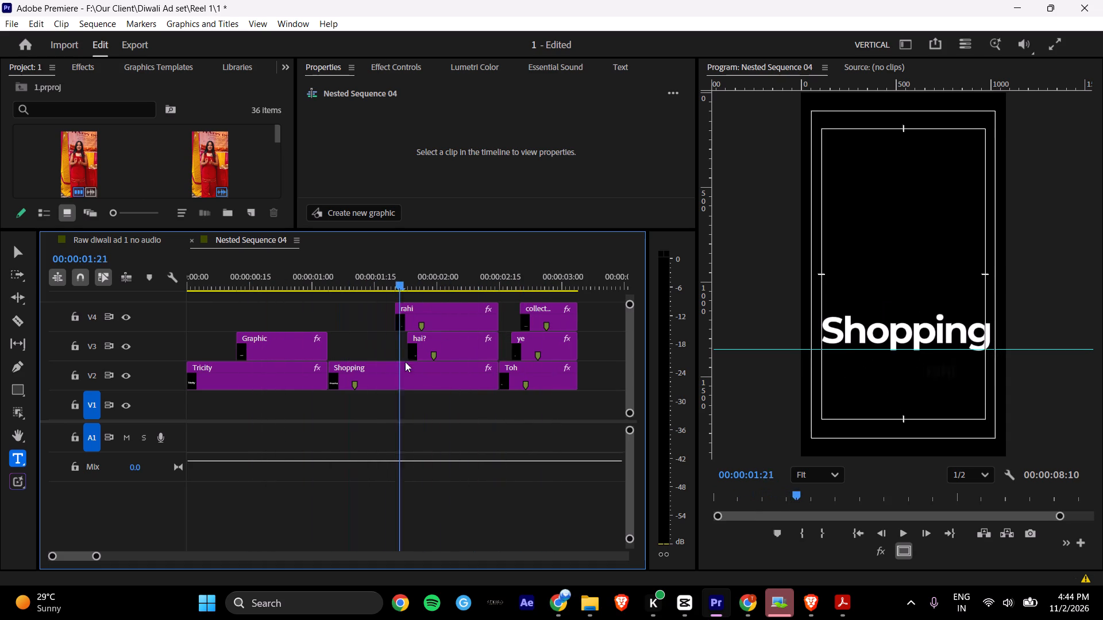
{"action": "left_click_drag", "start_coordinate": [405, 362], "coordinate": [298, 369]}
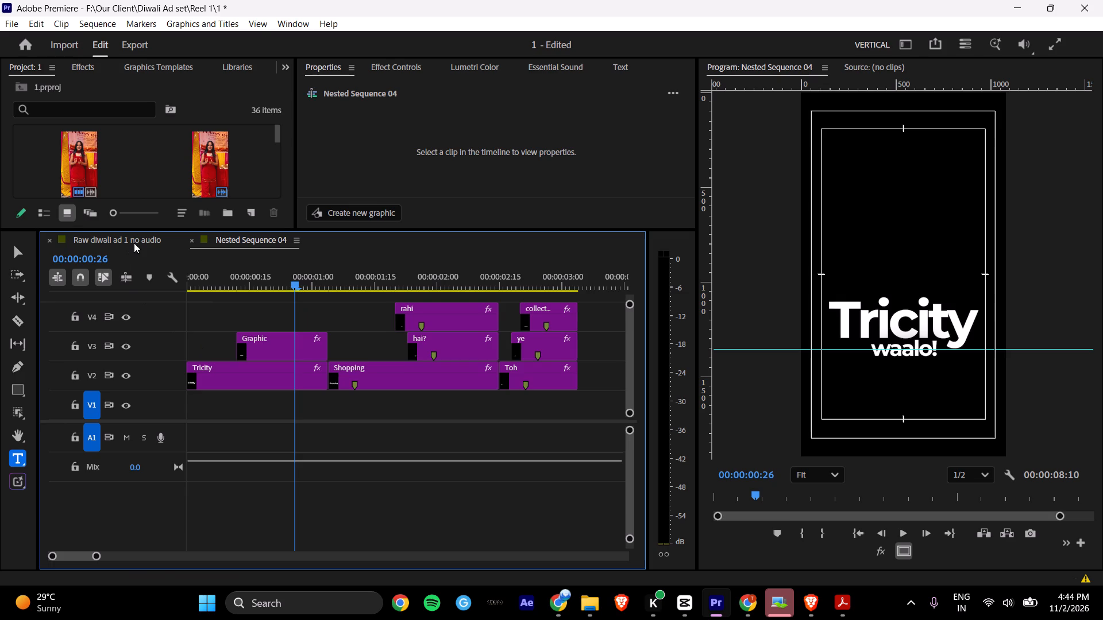
Return to the "Raw diwali ad 1 no audio" sequence and compare the earlier captions around 00:01:15 with the current section's.
{"action": "double_click", "coordinate": [134, 243]}
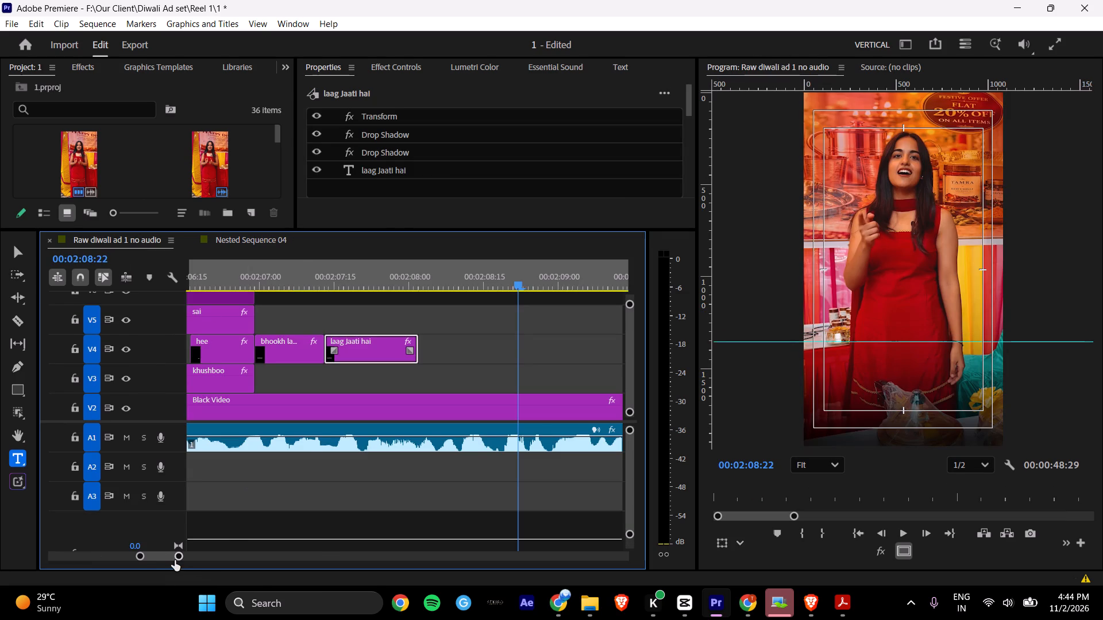
{"action": "left_click_drag", "start_coordinate": [177, 559], "coordinate": [380, 556]}
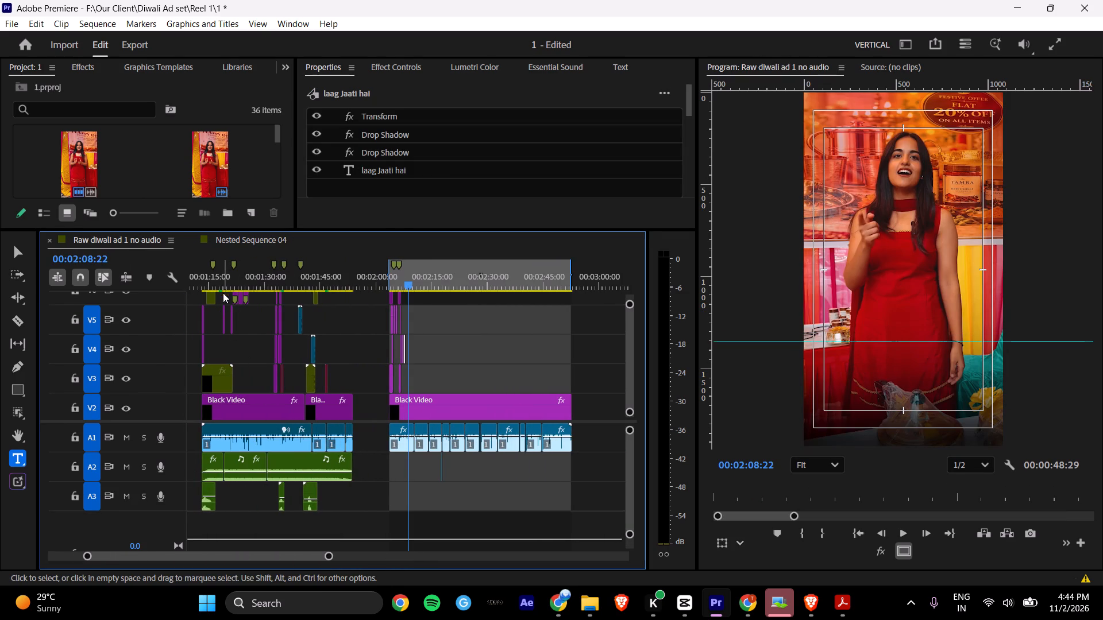
{"action": "left_click_drag", "start_coordinate": [221, 276], "coordinate": [211, 275]}
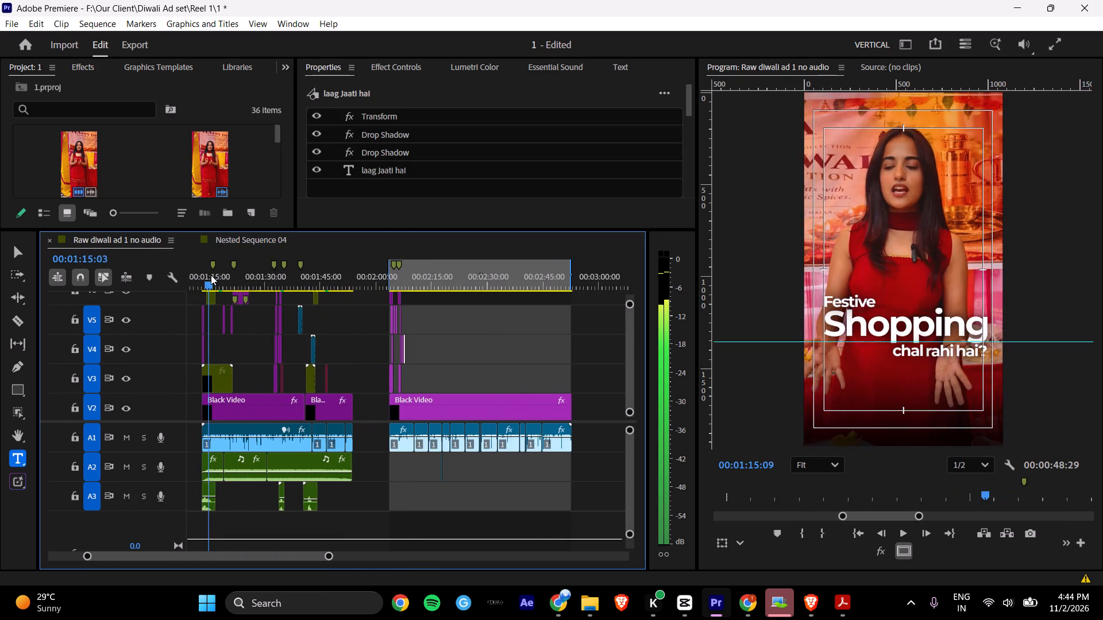
{"action": "left_click_drag", "start_coordinate": [211, 275], "coordinate": [391, 320]}
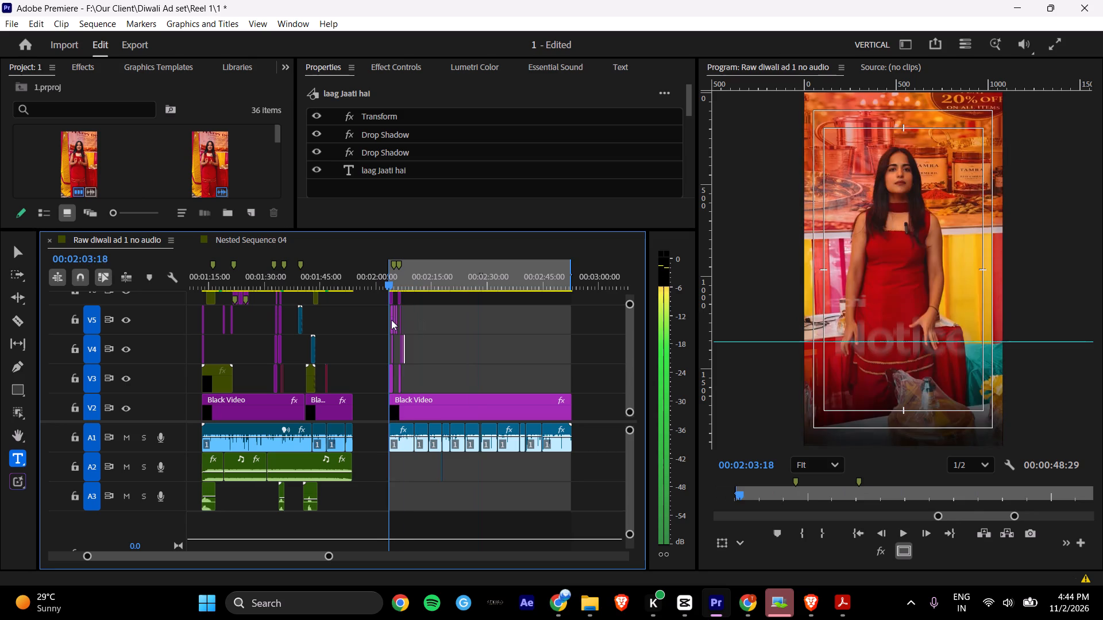
{"action": "left_click_drag", "start_coordinate": [391, 320], "coordinate": [412, 325]}
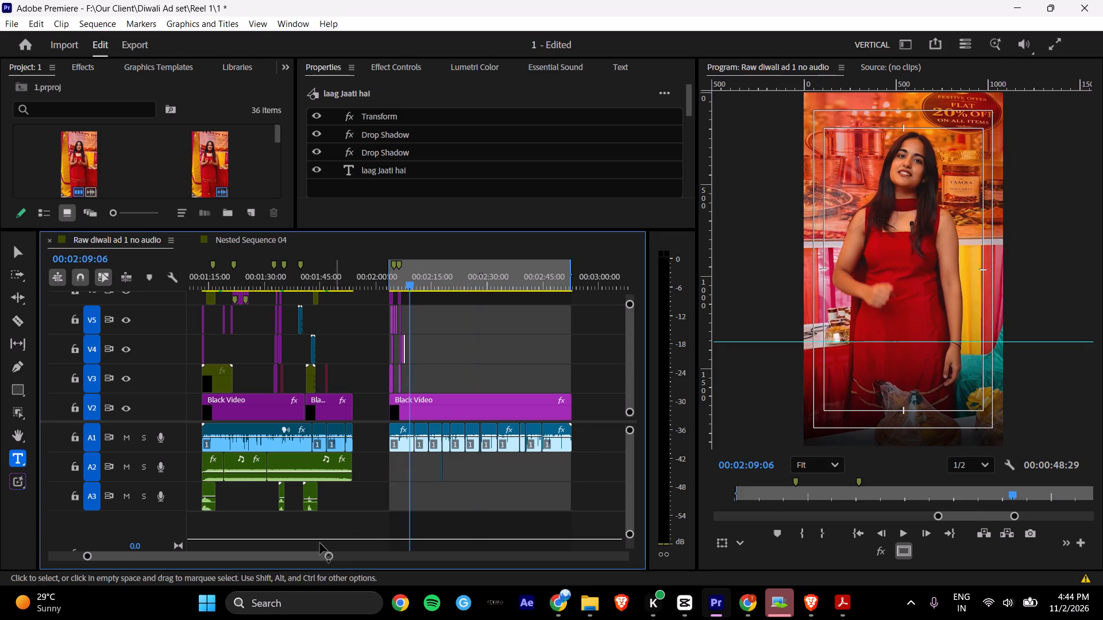
{"action": "left_click_drag", "start_coordinate": [325, 558], "coordinate": [181, 546]}
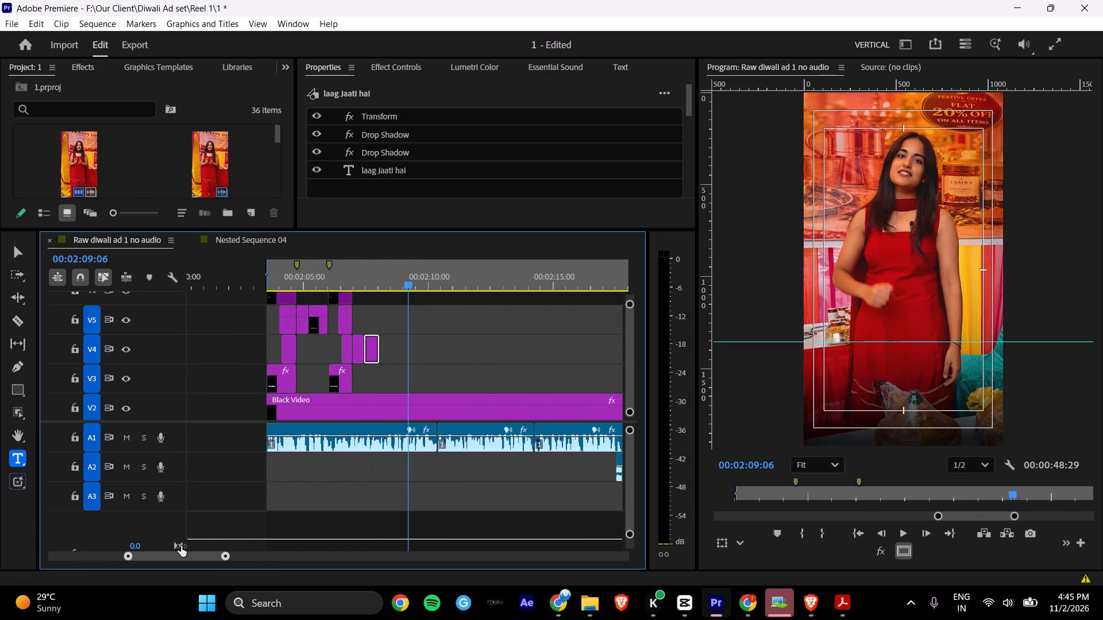
{"action": "left_click_drag", "start_coordinate": [181, 546], "coordinate": [379, 541]}
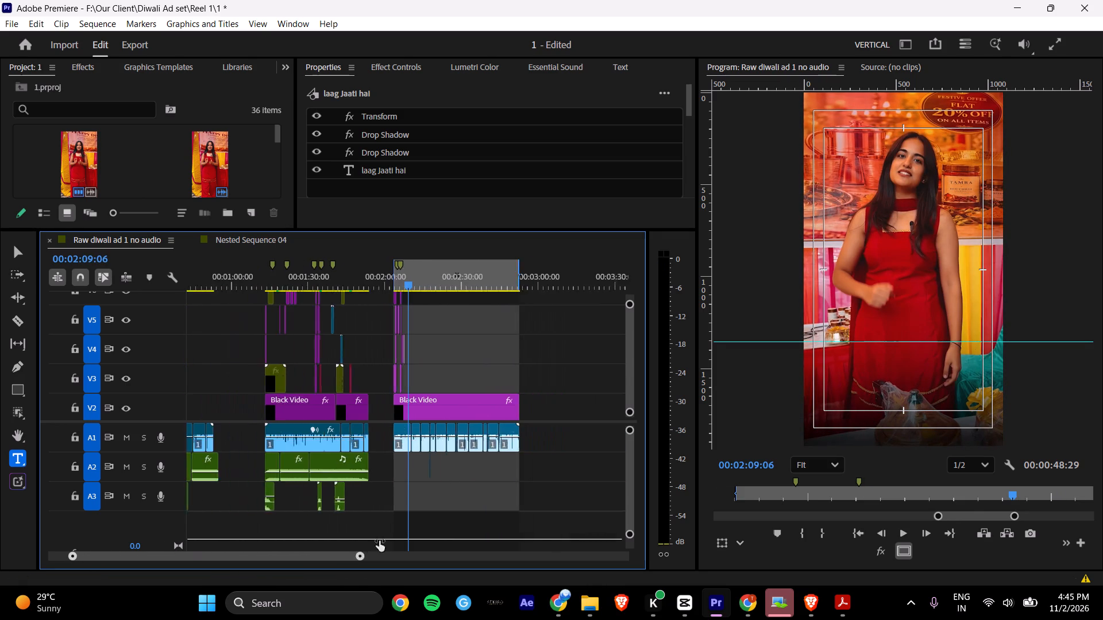
{"action": "left_click_drag", "start_coordinate": [379, 541], "coordinate": [190, 524]}
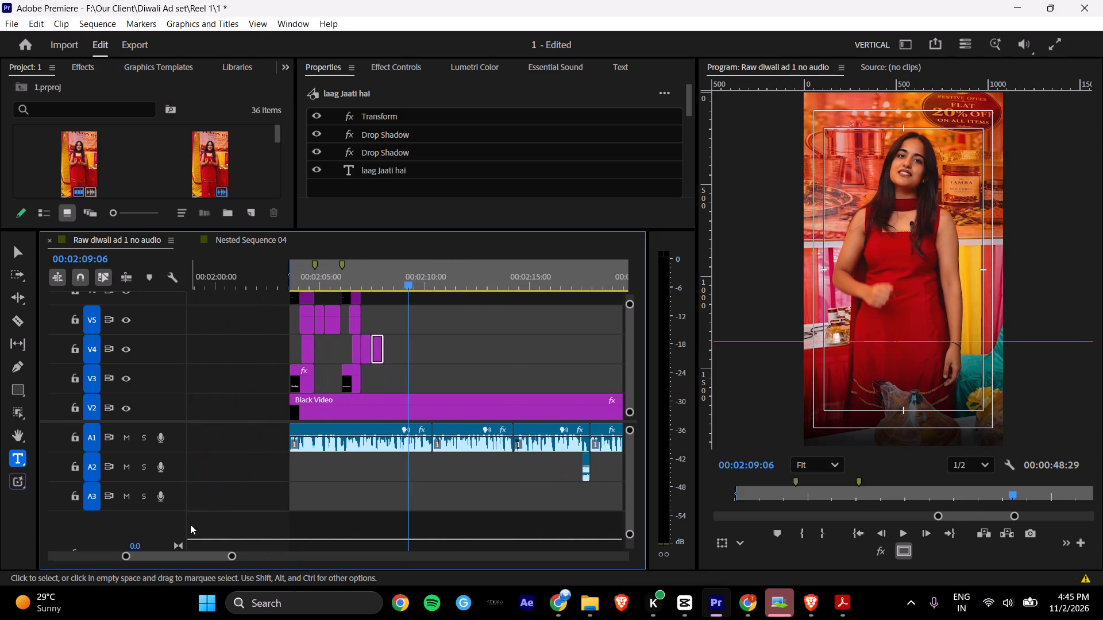
Open the recent project "Viral Podcast Reel Editing projct_2" alongside the Diwali project.
{"action": "left_click", "coordinate": [25, 49]}
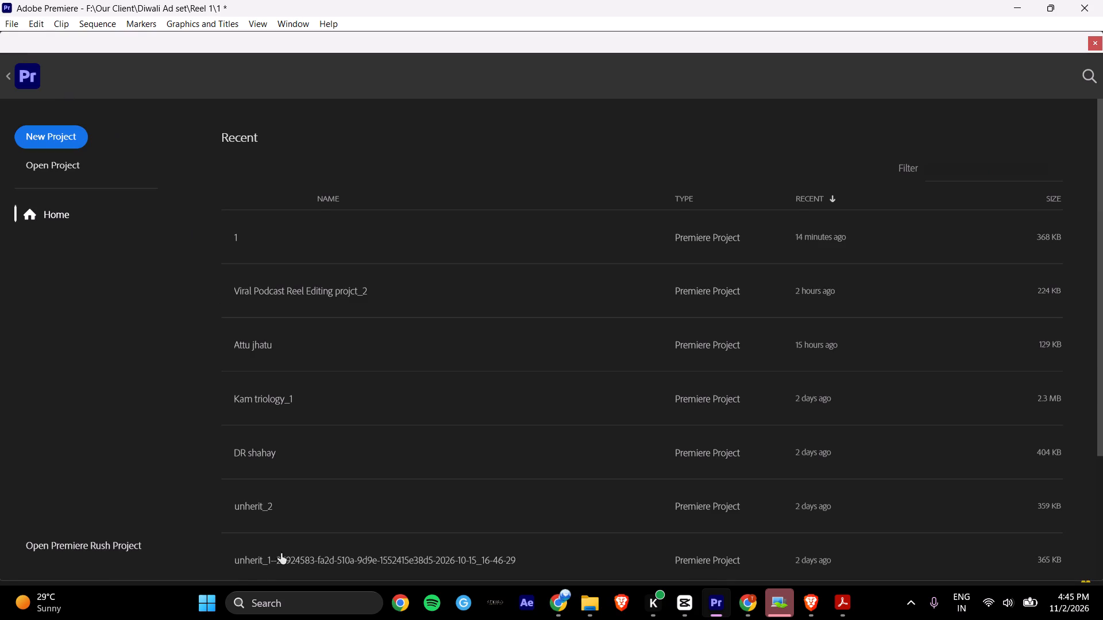
{"action": "left_click", "coordinate": [286, 292]}
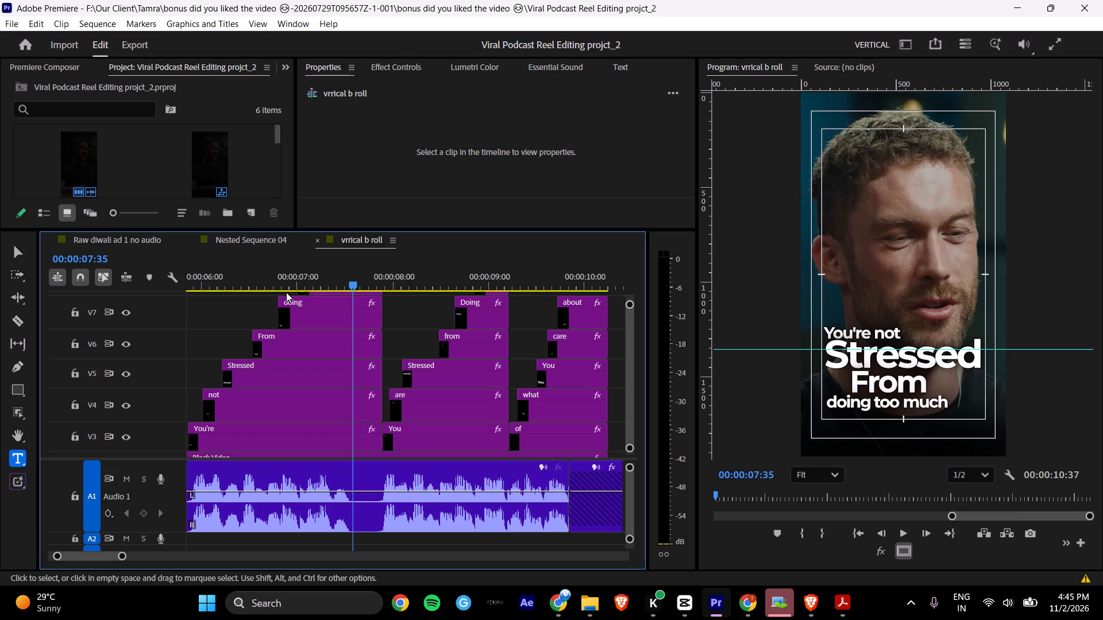
Return to the "Raw diwali ad 1 no audio" sequence and move the playhead to the start of the "laag Jaati hai" caption.
{"action": "left_click", "coordinate": [148, 241]}
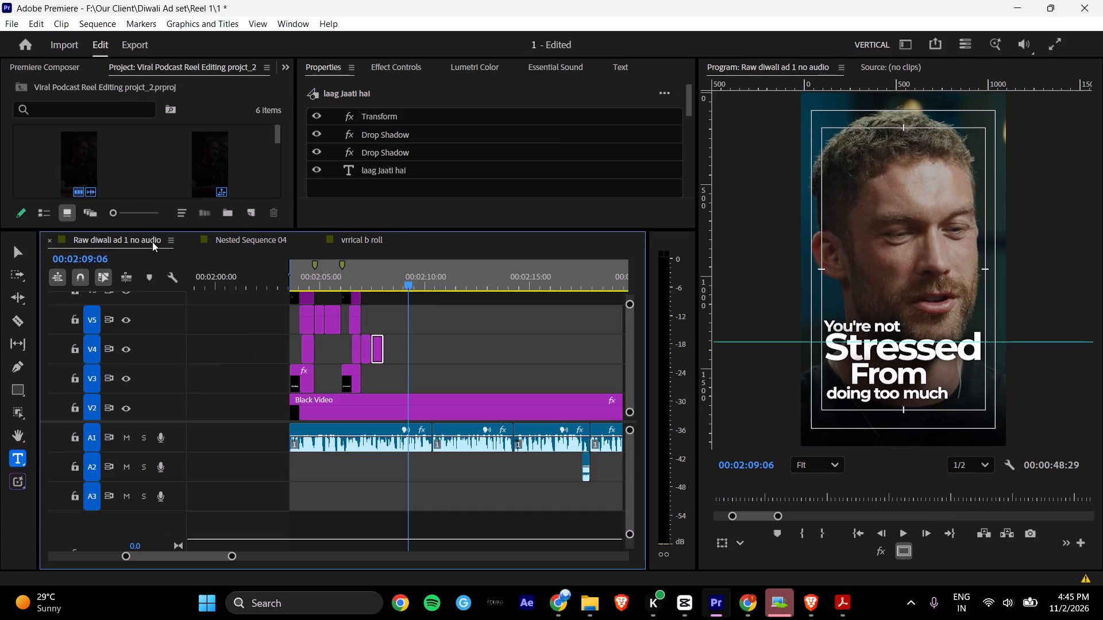
{"action": "left_click_drag", "start_coordinate": [389, 280], "coordinate": [368, 286]}
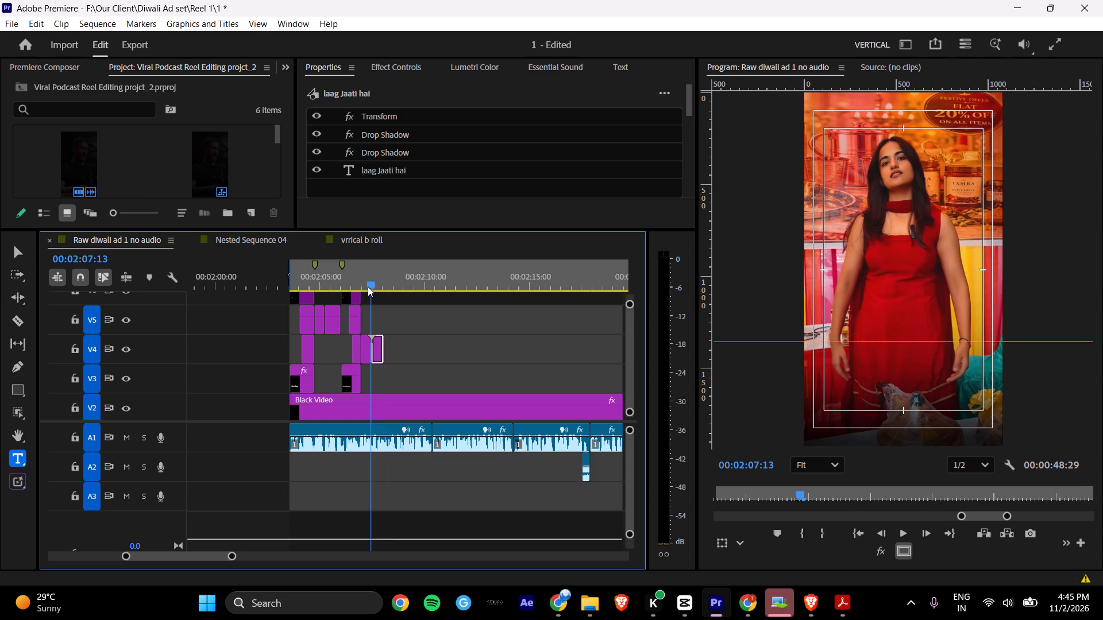
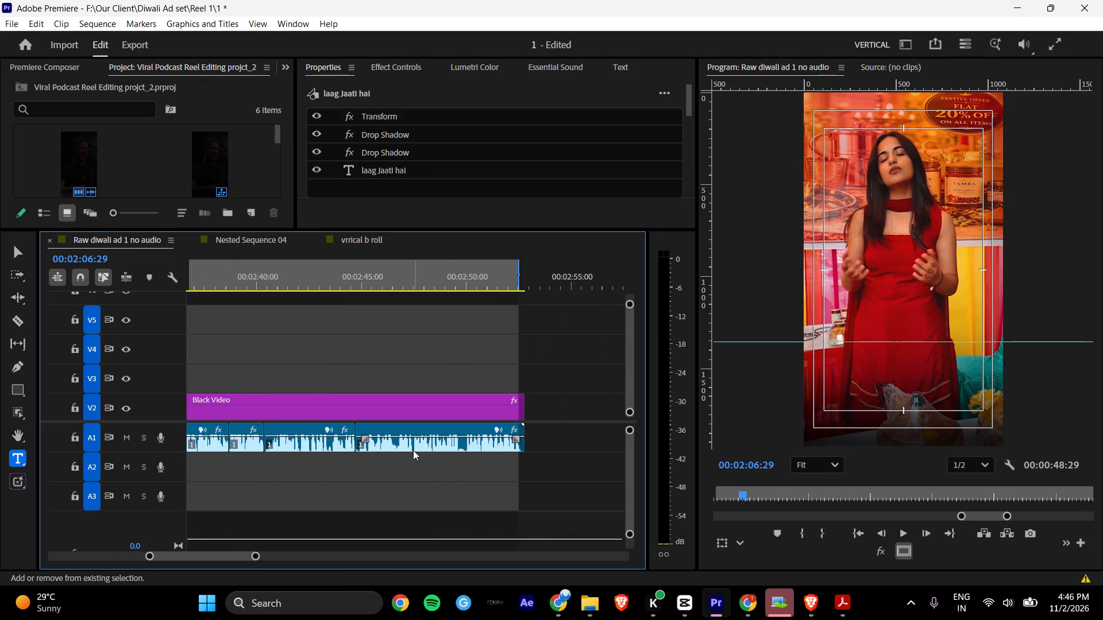
{"action": "scroll", "coordinate": [413, 450], "scroll_direction": "up", "scroll_amount": 1, "text": "shift"}
{"action": "scroll", "coordinate": [413, 450], "scroll_direction": "down", "scroll_amount": 2, "text": "shift"}
{"action": "left_click_drag", "start_coordinate": [499, 272], "coordinate": [516, 280]}
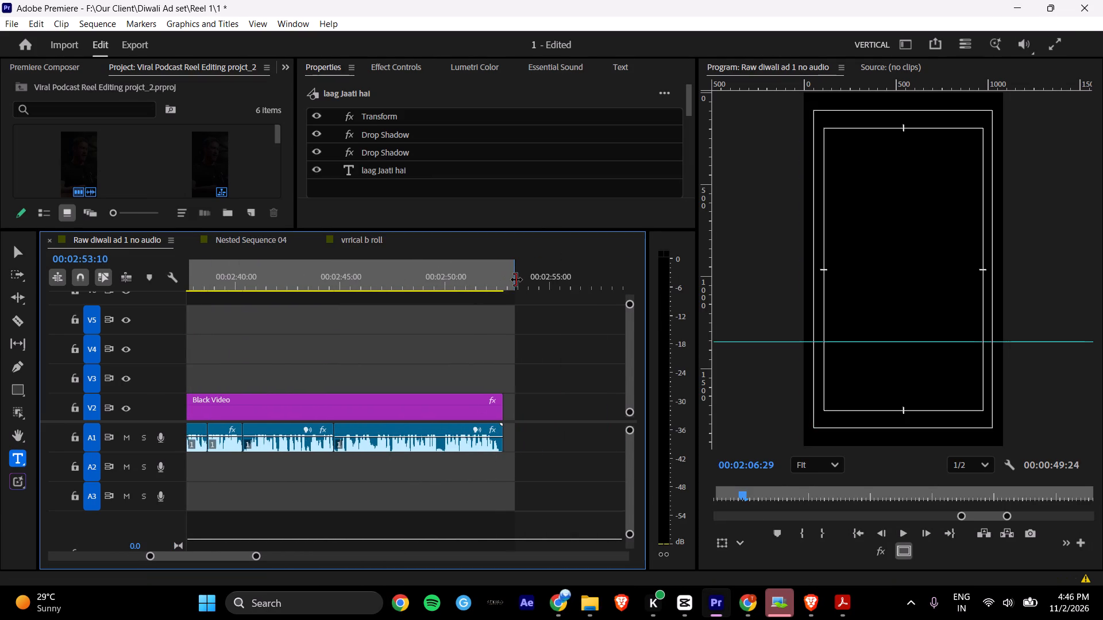
{"action": "left_click_drag", "start_coordinate": [516, 280], "coordinate": [508, 283]}
{"action": "scroll", "coordinate": [365, 401], "scroll_direction": "up", "scroll_amount": 18, "text": "shift"}
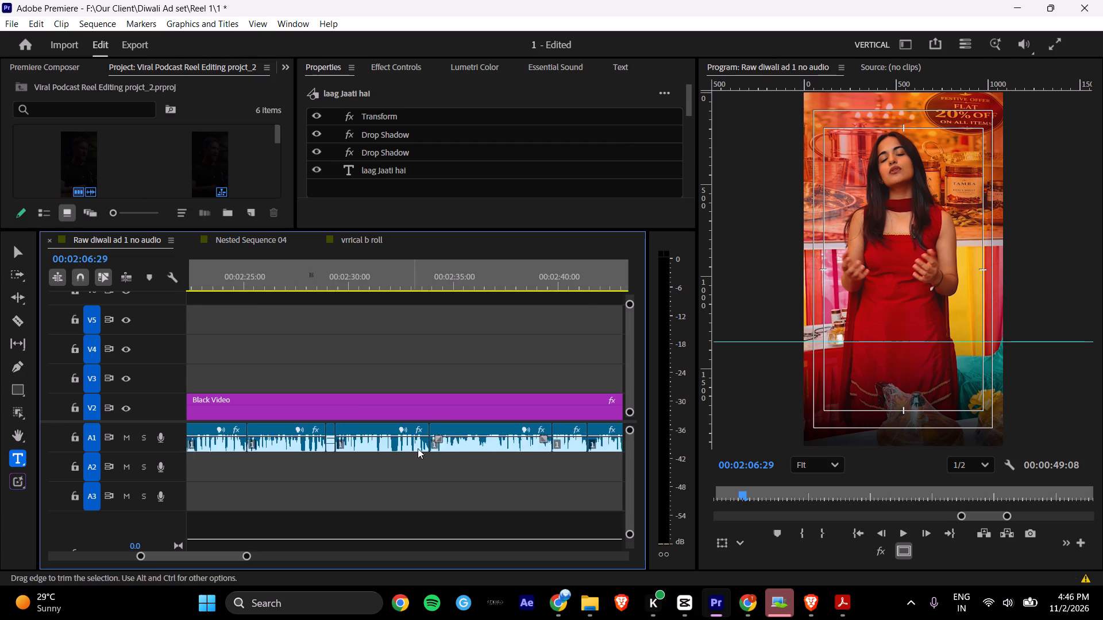
Play back the "bhookh lagne" and "laag Jaati hai" captions to check them against the speech.
{"action": "scroll", "coordinate": [418, 448], "scroll_direction": "up", "scroll_amount": 17, "text": "shift"}
{"action": "key", "text": "space"}
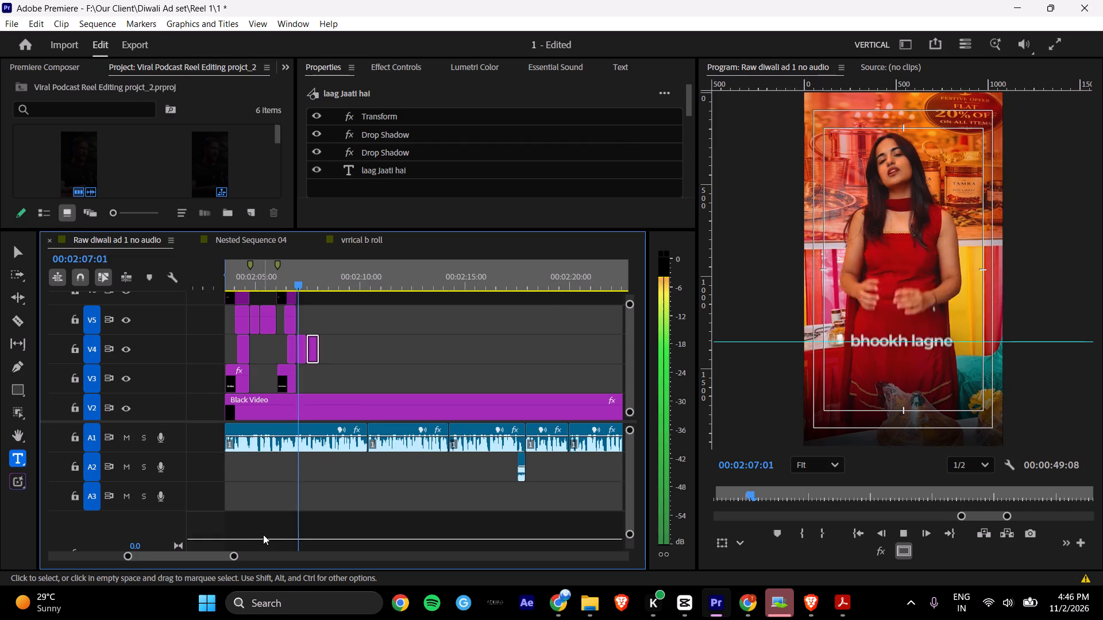
{"action": "key", "text": "space"}
{"action": "key", "text": "space"}
{"action": "key", "text": "space"}
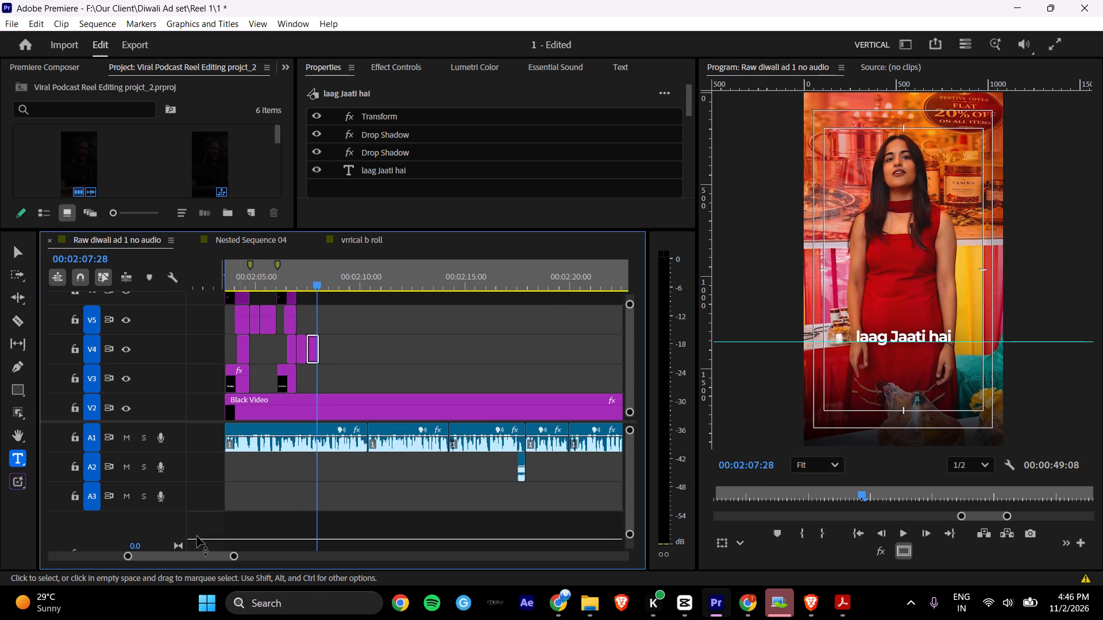
Move the "tadka lagta hai to" caption to track V6, starting at 00:02:05:05 and ending where "uski" begins, and replay it.
{"action": "left_click_drag", "start_coordinate": [233, 556], "coordinate": [175, 560]}
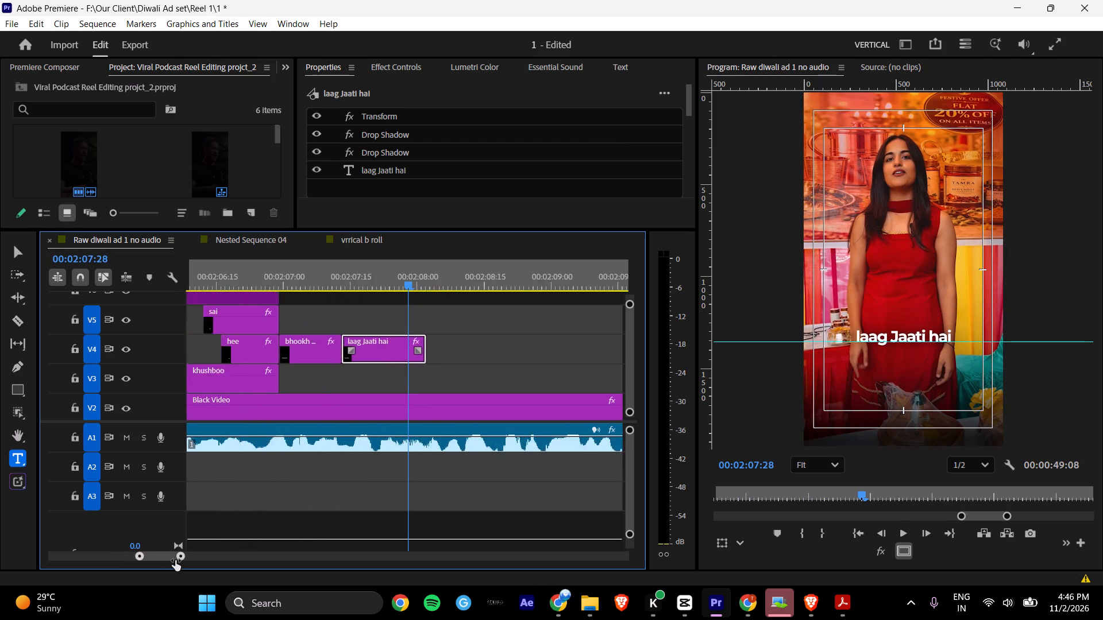
{"action": "left_click_drag", "start_coordinate": [175, 560], "coordinate": [183, 569]}
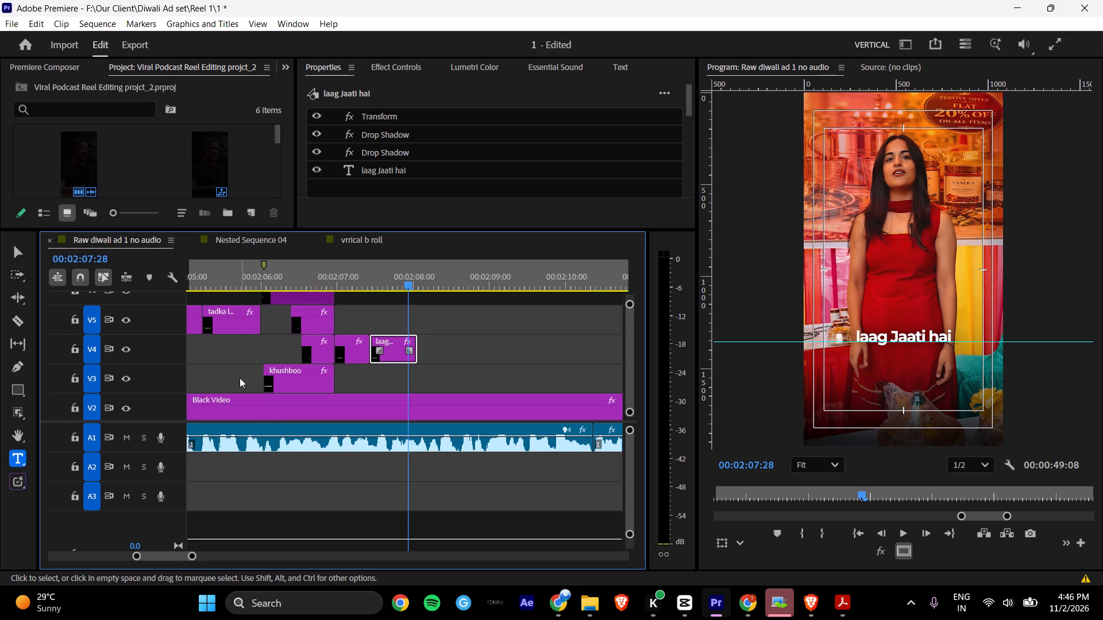
{"action": "scroll", "coordinate": [240, 378], "scroll_direction": "up", "scroll_amount": 3, "text": "ctrl"}
{"action": "scroll", "coordinate": [240, 378], "scroll_direction": "up", "scroll_amount": 5, "text": "shift"}
{"action": "left_click_drag", "start_coordinate": [331, 356], "coordinate": [320, 329]}
{"action": "left_click", "coordinate": [308, 281]}
{"action": "left_click", "coordinate": [328, 328]}
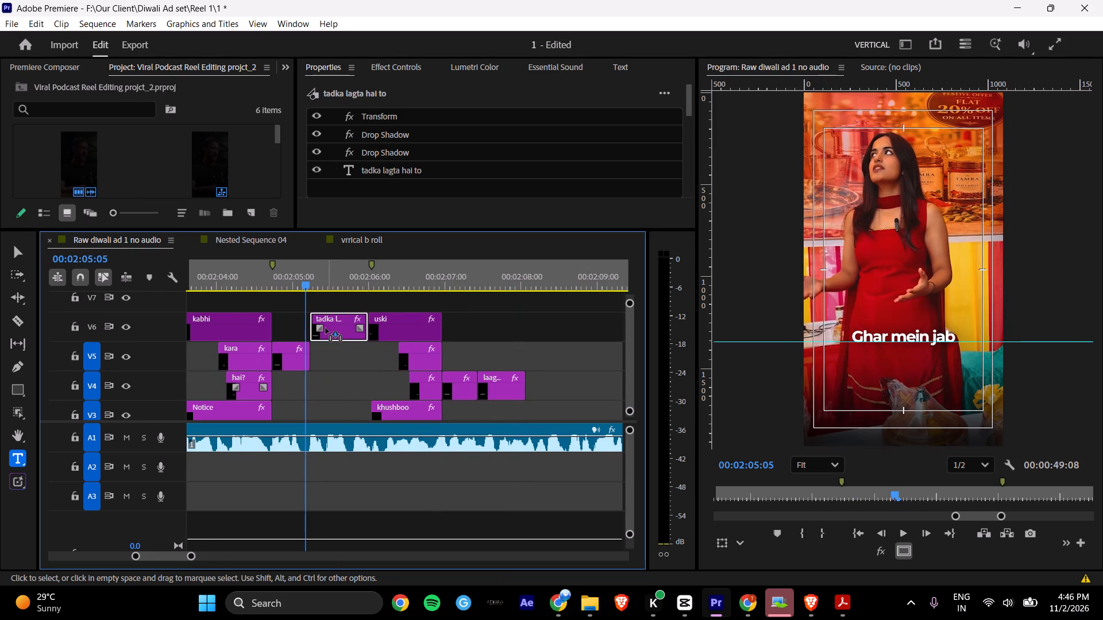
{"action": "left_click", "coordinate": [362, 324]}
{"action": "left_click_drag", "start_coordinate": [303, 269], "coordinate": [295, 269]}
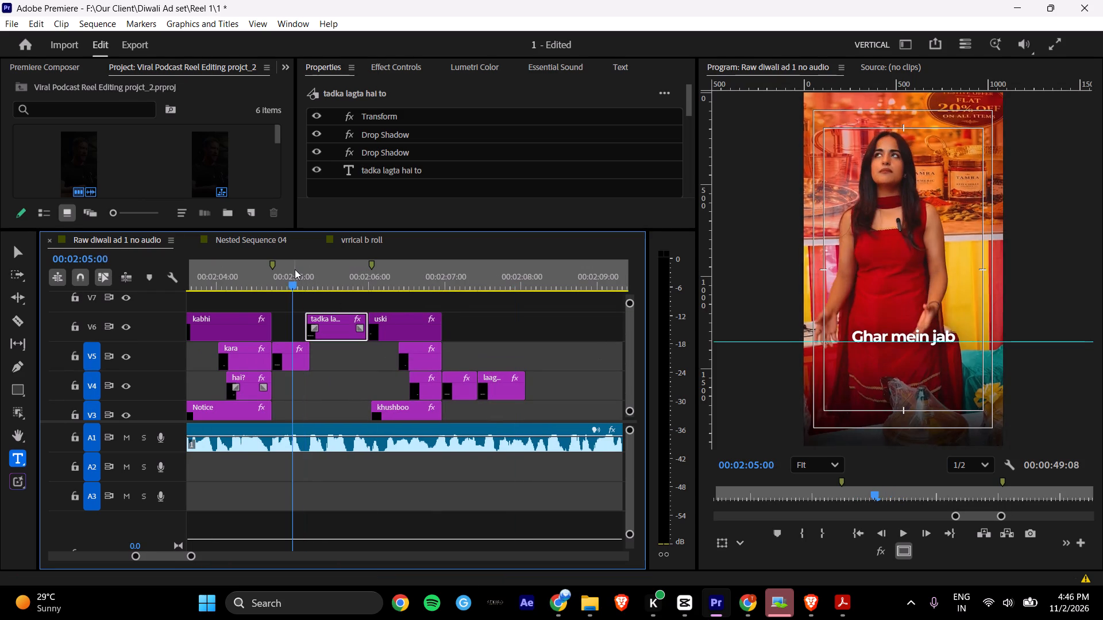
{"action": "key", "text": "space"}
{"action": "left_click_drag", "start_coordinate": [295, 269], "coordinate": [274, 280]}
{"action": "key", "text": "space"}
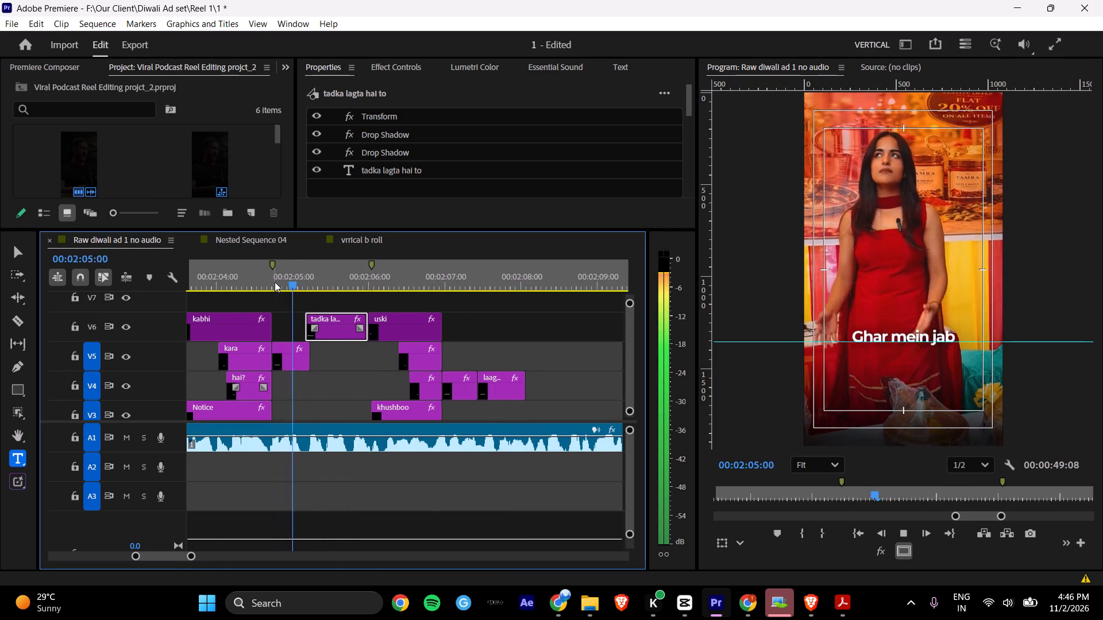
{"action": "key", "text": "space"}
Move the "laag Jaati hai" caption to track V5 so it starts at 00:02:07:12, and play it back.
{"action": "scroll", "coordinate": [452, 376], "scroll_direction": "down", "scroll_amount": 5, "text": "shift"}
{"action": "left_click", "coordinate": [370, 286]}
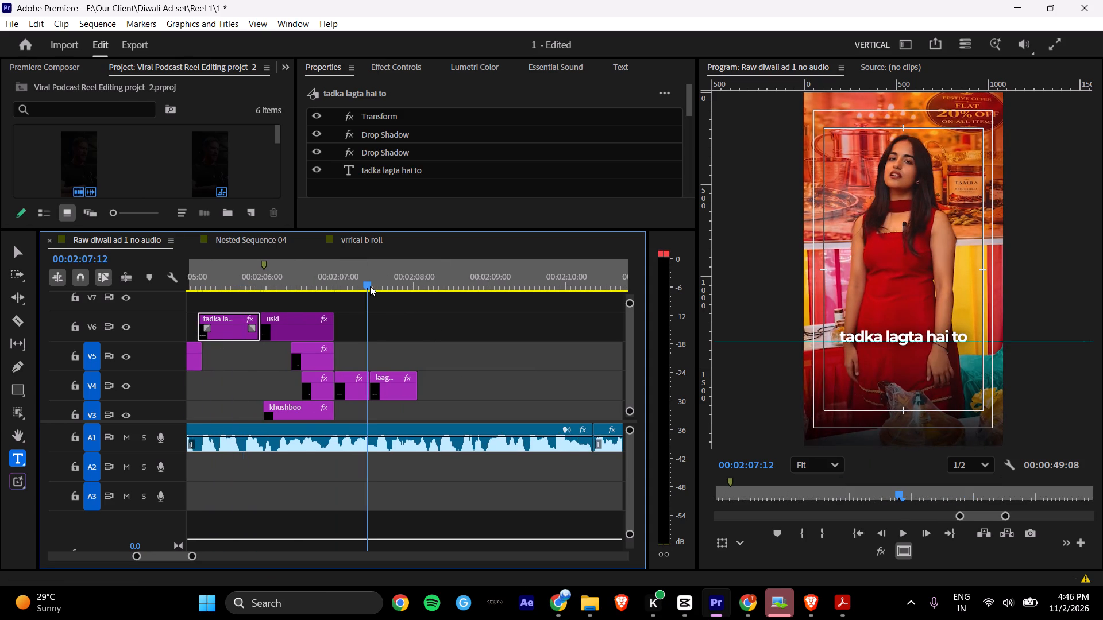
{"action": "left_click_drag", "start_coordinate": [192, 558], "coordinate": [168, 551]}
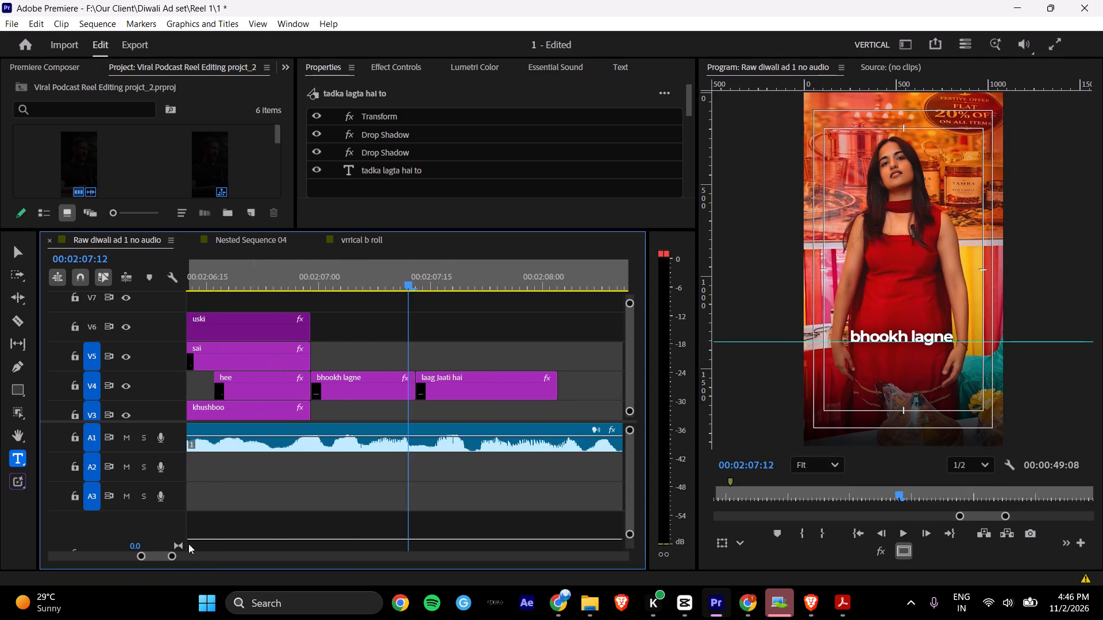
{"action": "left_click_drag", "start_coordinate": [454, 392], "coordinate": [445, 365]}
{"action": "key", "text": "space"}
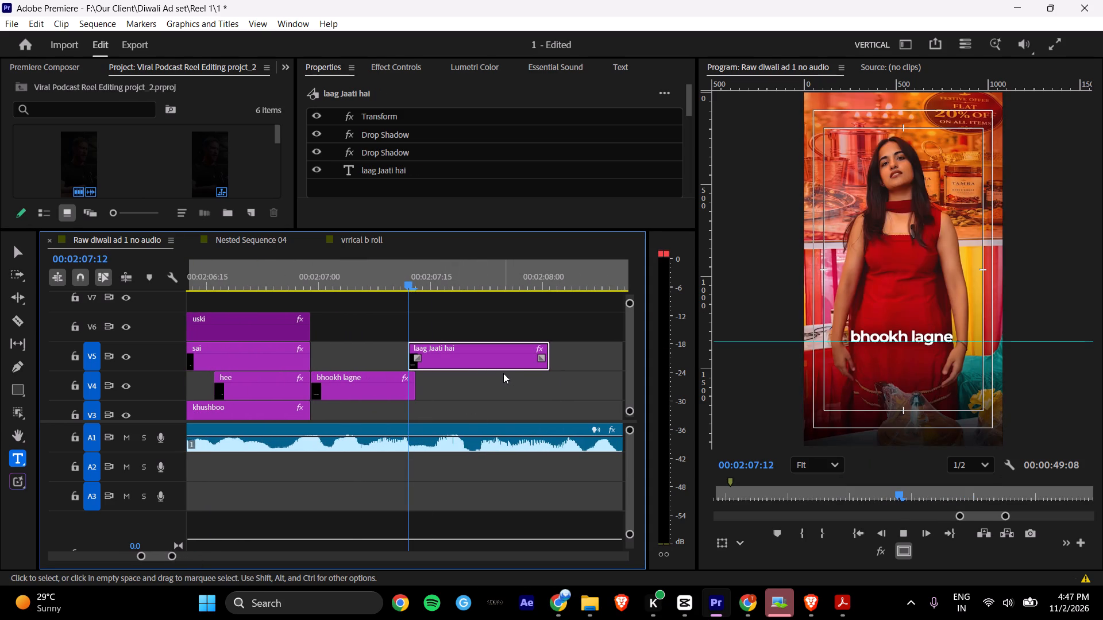
{"action": "key", "text": "space"}
{"action": "key", "text": "space"}
{"action": "key", "text": "space"}
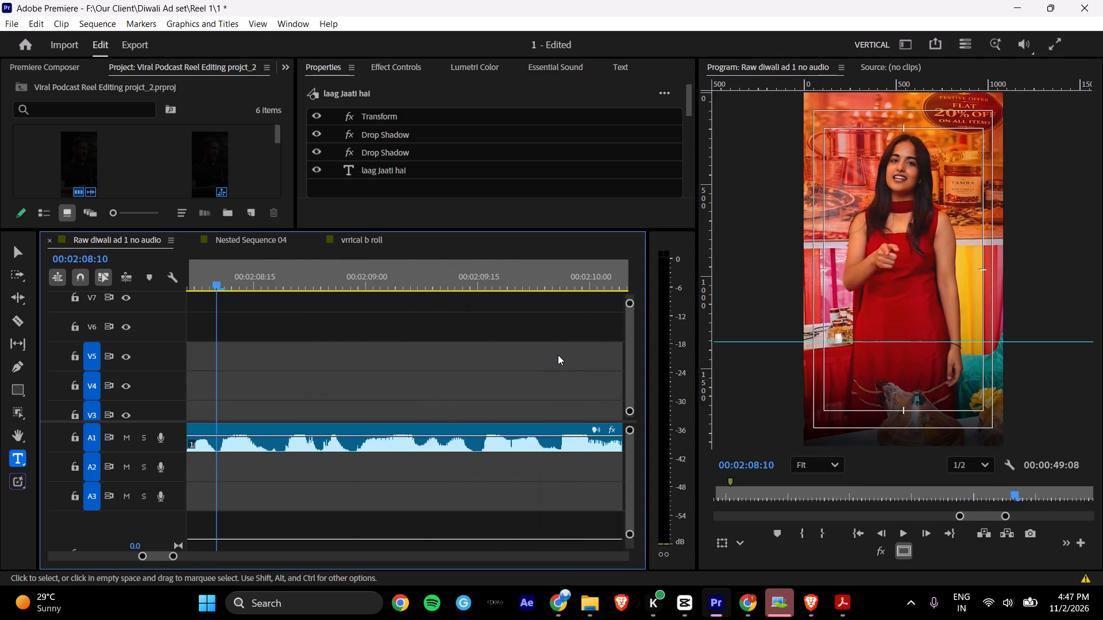
Repeatedly replay the speech around 00:02:07:20 to 00:02:08:12 to find where the "laag Jaati hai" line ends.
{"action": "scroll", "coordinate": [371, 380], "scroll_direction": "up", "scroll_amount": 10, "text": "shift"}
{"action": "left_click_drag", "start_coordinate": [422, 278], "coordinate": [392, 288]}
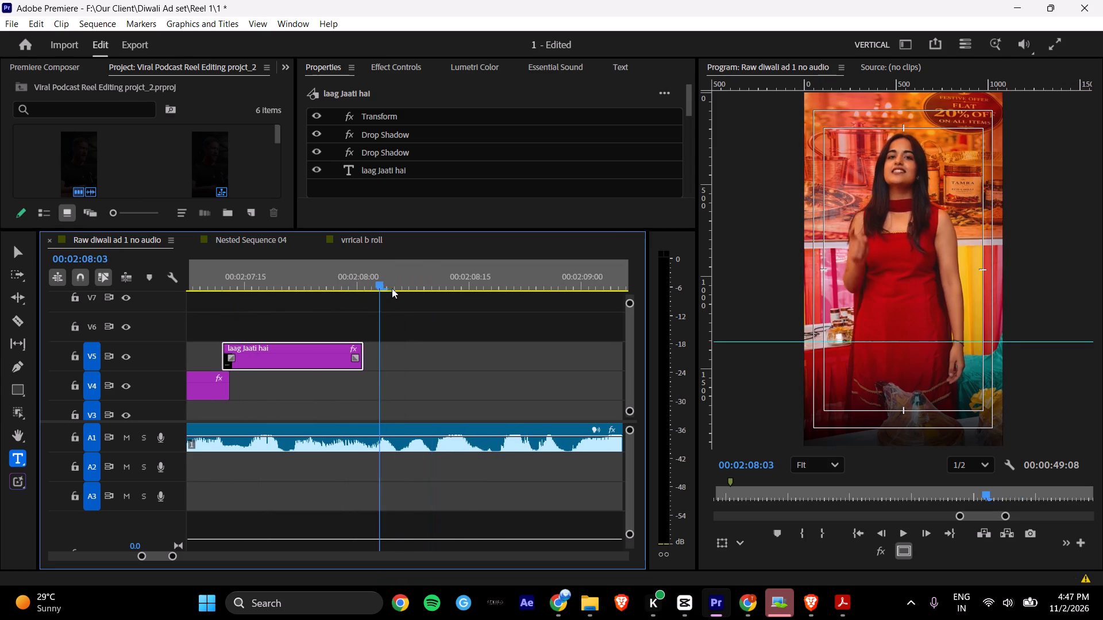
{"action": "left_click_drag", "start_coordinate": [392, 288], "coordinate": [401, 297]}
{"action": "key", "text": "space"}
{"action": "key", "text": "space"}
{"action": "left_click_drag", "start_coordinate": [412, 278], "coordinate": [406, 281]}
{"action": "key", "text": "space"}
{"action": "key", "text": "space"}
{"action": "left_click", "coordinate": [406, 281]}
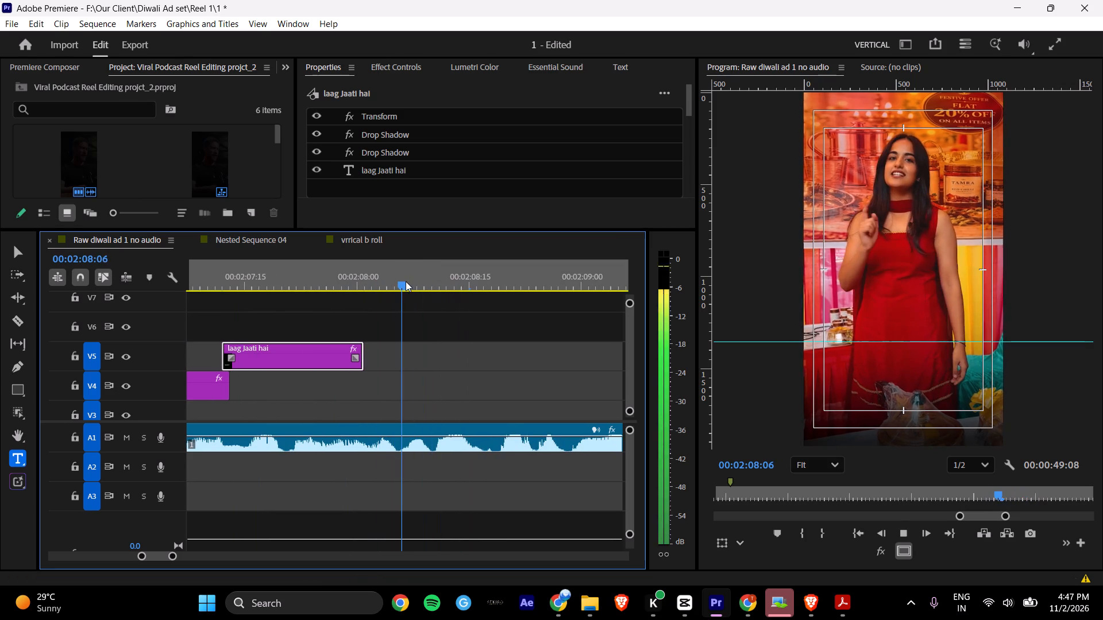
{"action": "key", "text": "space"}
{"action": "left_click_drag", "start_coordinate": [405, 281], "coordinate": [377, 294]}
{"action": "key", "text": "space"}
{"action": "key", "text": "space"}
{"action": "left_click", "coordinate": [379, 294]}
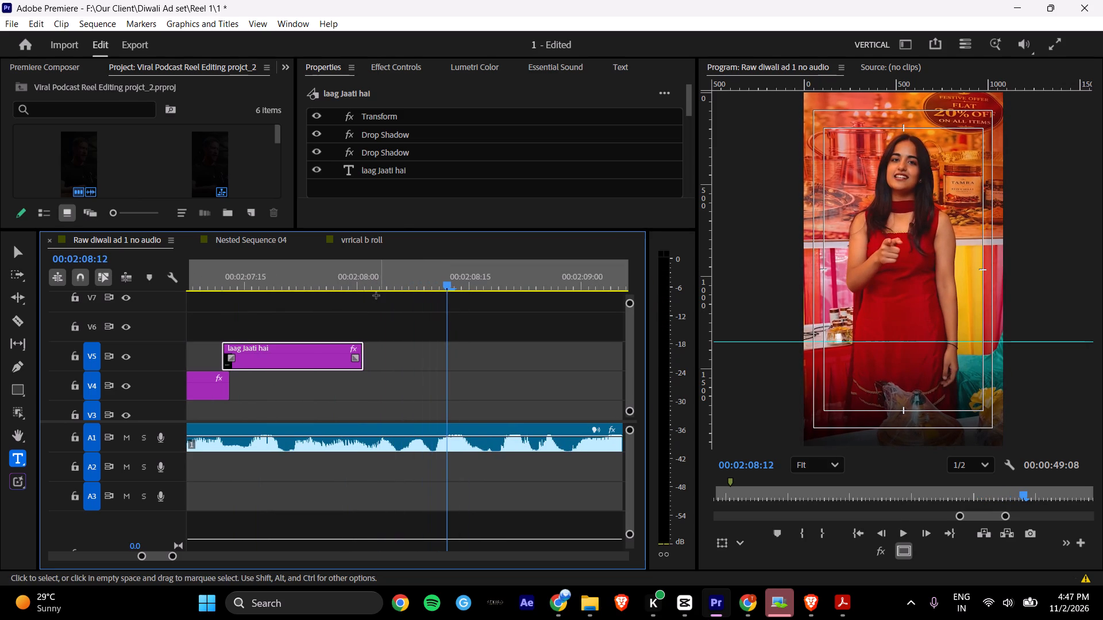
{"action": "left_click_drag", "start_coordinate": [391, 276], "coordinate": [369, 285]}
{"action": "key", "text": "space"}
{"action": "key", "text": "space"}
{"action": "left_click_drag", "start_coordinate": [371, 285], "coordinate": [363, 288]}
{"action": "left_click_drag", "start_coordinate": [350, 281], "coordinate": [311, 282]}
{"action": "key", "text": "space"}
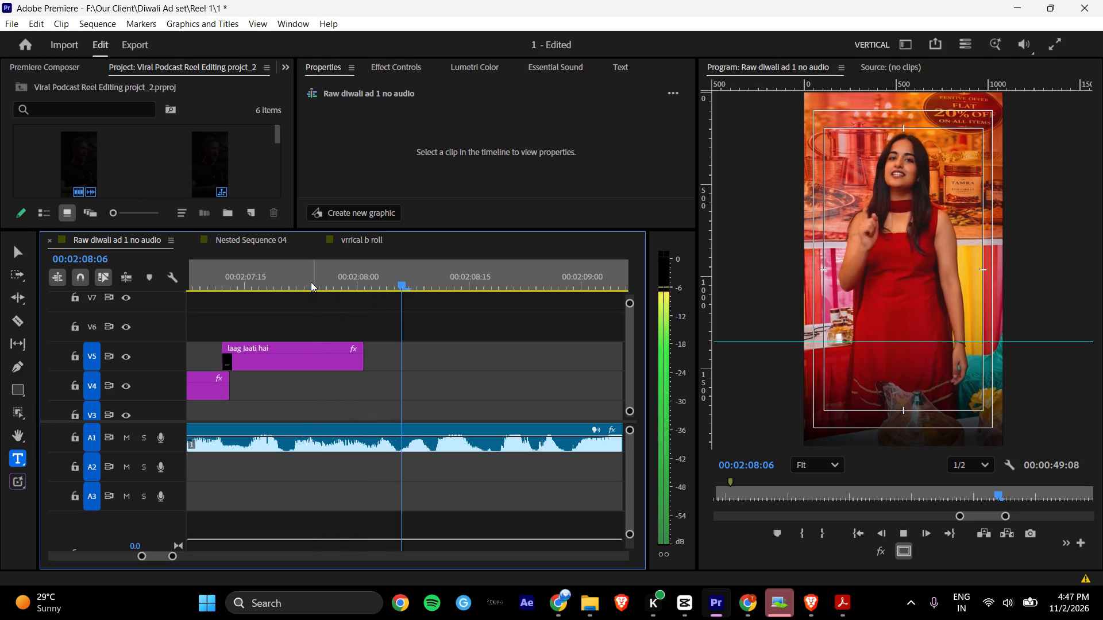
{"action": "key", "text": "space"}
{"action": "left_click_drag", "start_coordinate": [388, 283], "coordinate": [357, 288]}
{"action": "key", "text": "space"}
{"action": "key", "text": "space"}
{"action": "left_click_drag", "start_coordinate": [357, 288], "coordinate": [328, 294]}
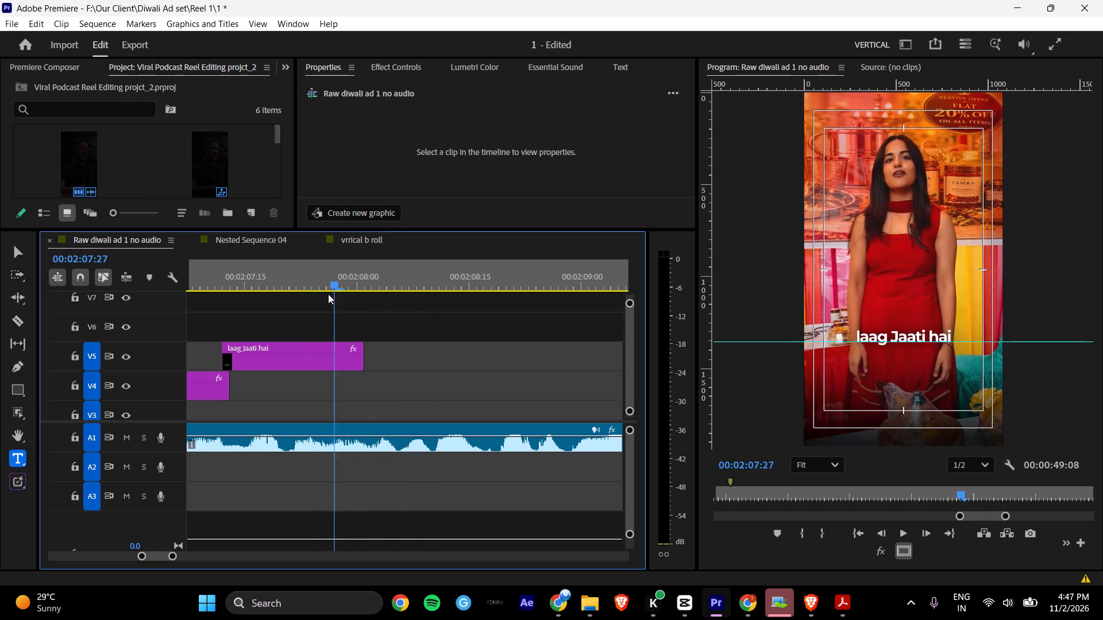
{"action": "left_click_drag", "start_coordinate": [328, 294], "coordinate": [324, 296]}
{"action": "key", "text": "space"}
{"action": "key", "text": "space"}
{"action": "left_click", "coordinate": [327, 292]}
{"action": "left_click", "coordinate": [327, 269]}
{"action": "key", "text": "space"}
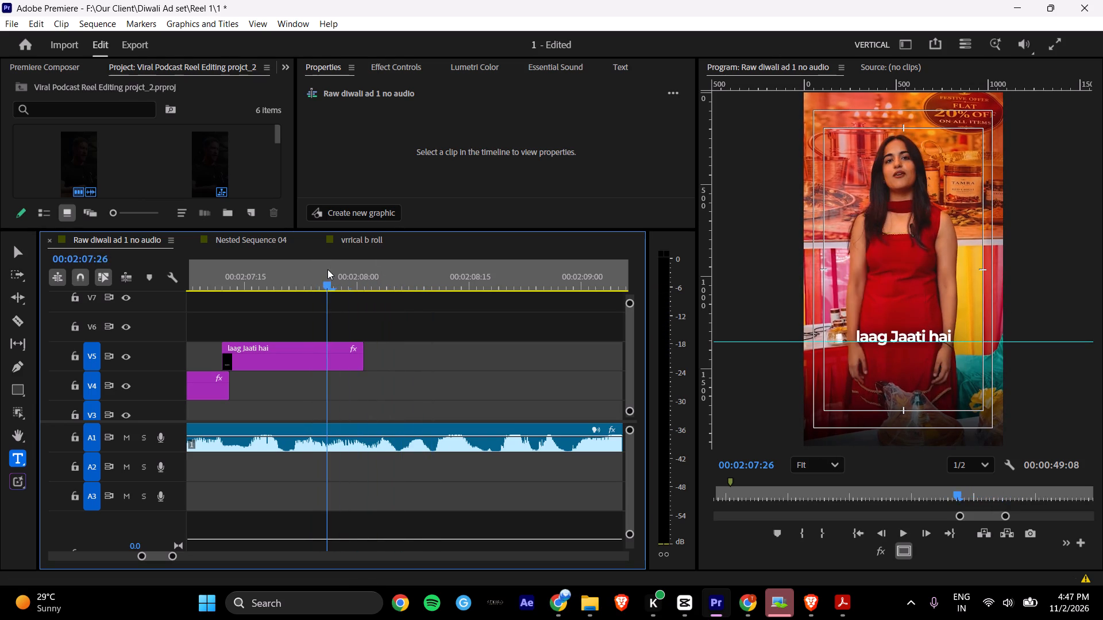
{"action": "left_click_drag", "start_coordinate": [327, 269], "coordinate": [291, 289]}
{"action": "key", "text": "space"}
{"action": "key", "text": "space"}
{"action": "left_click_drag", "start_coordinate": [312, 280], "coordinate": [302, 287]}
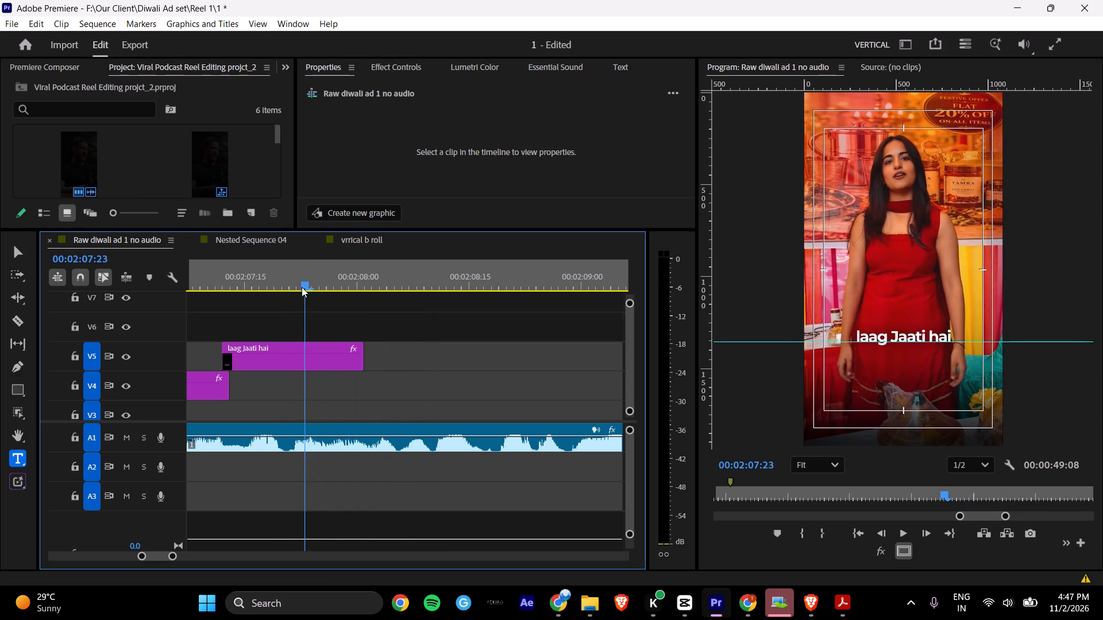
{"action": "left_click_drag", "start_coordinate": [302, 287], "coordinate": [280, 306]}
Shorten the "laag Jaati hai" caption on V5 so it ends just before 00:02:08:00, checking the timing by playback.
{"action": "left_click_drag", "start_coordinate": [360, 349], "coordinate": [333, 351]}
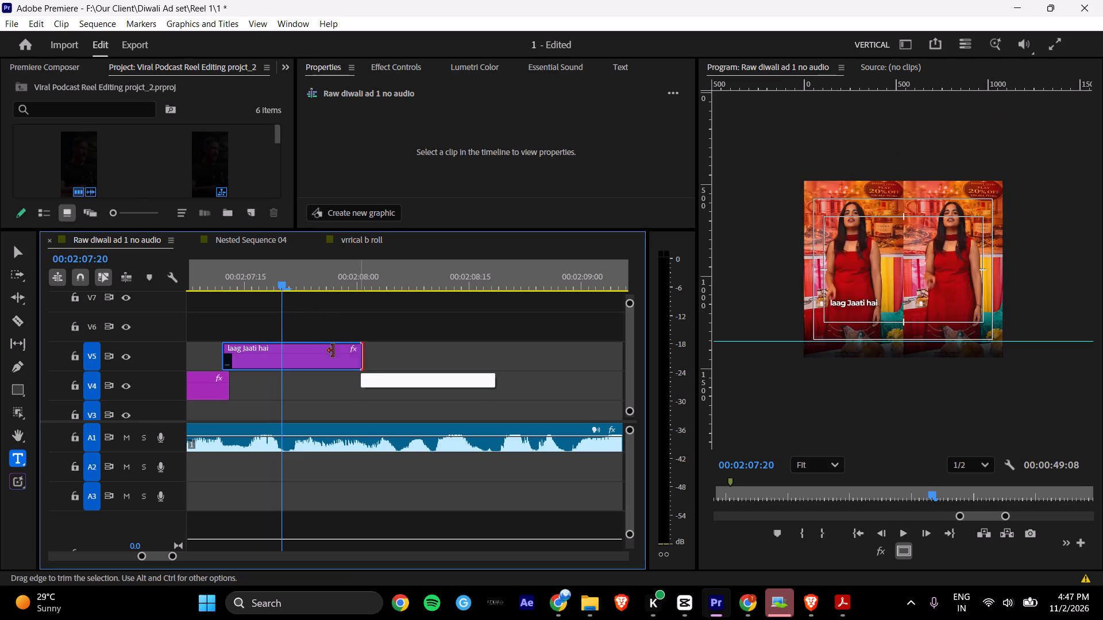
{"action": "left_click_drag", "start_coordinate": [333, 351], "coordinate": [310, 352]}
{"action": "key", "text": "space"}
{"action": "key", "text": "space"}
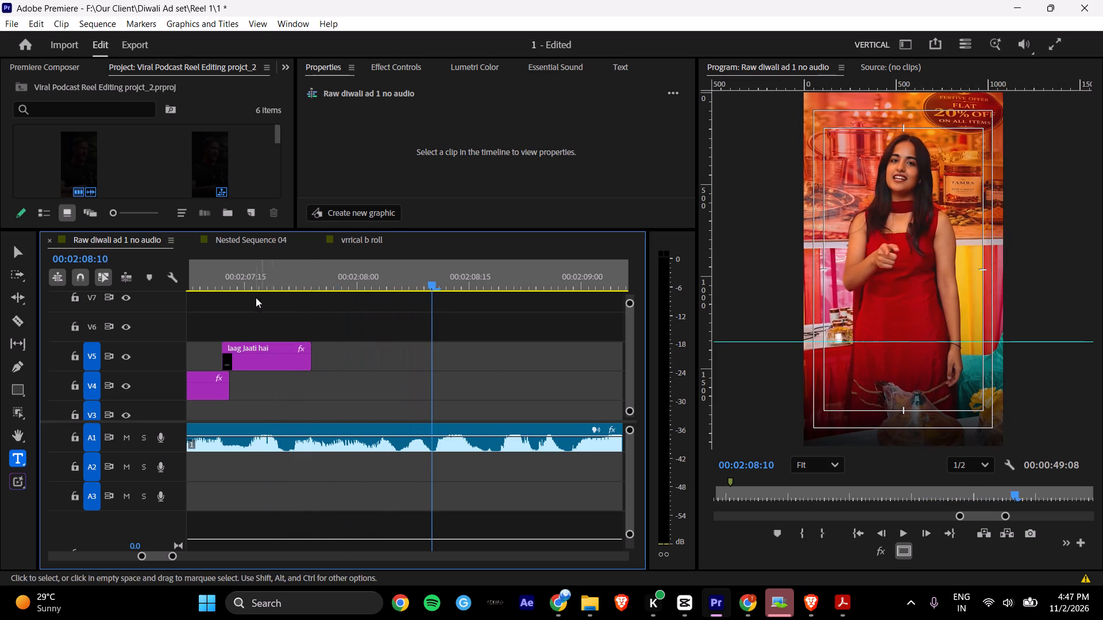
{"action": "left_click_drag", "start_coordinate": [233, 286], "coordinate": [224, 284]}
{"action": "key", "text": "space"}
{"action": "key", "text": "space"}
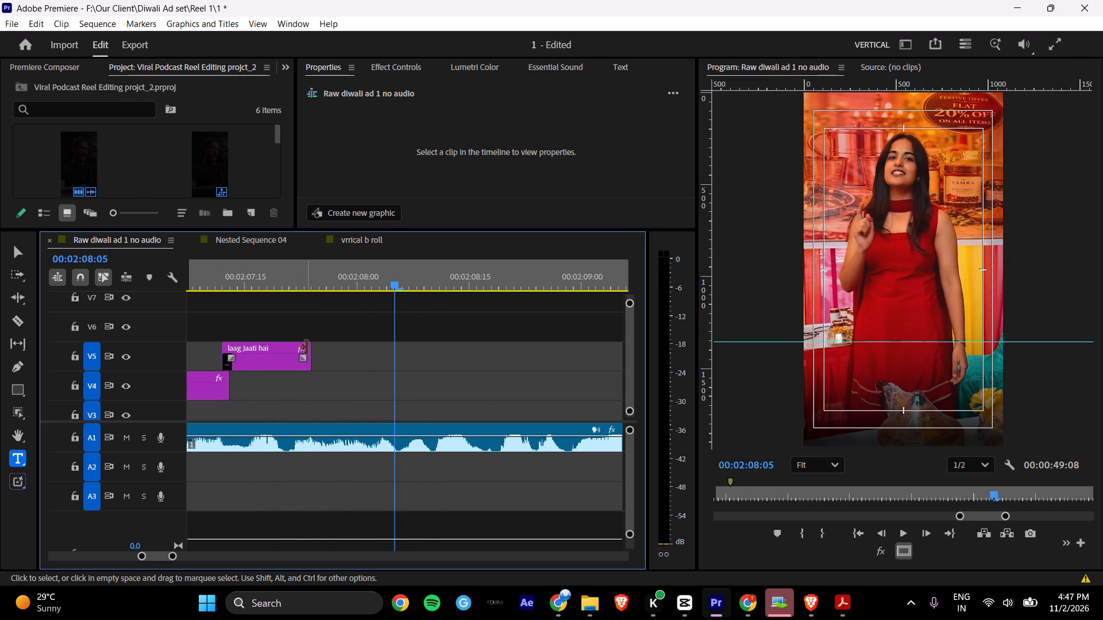
{"action": "left_click_drag", "start_coordinate": [307, 347], "coordinate": [348, 350]}
{"action": "left_click_drag", "start_coordinate": [234, 292], "coordinate": [214, 294]}
{"action": "left_click", "coordinate": [215, 285]}
{"action": "key", "text": "space"}
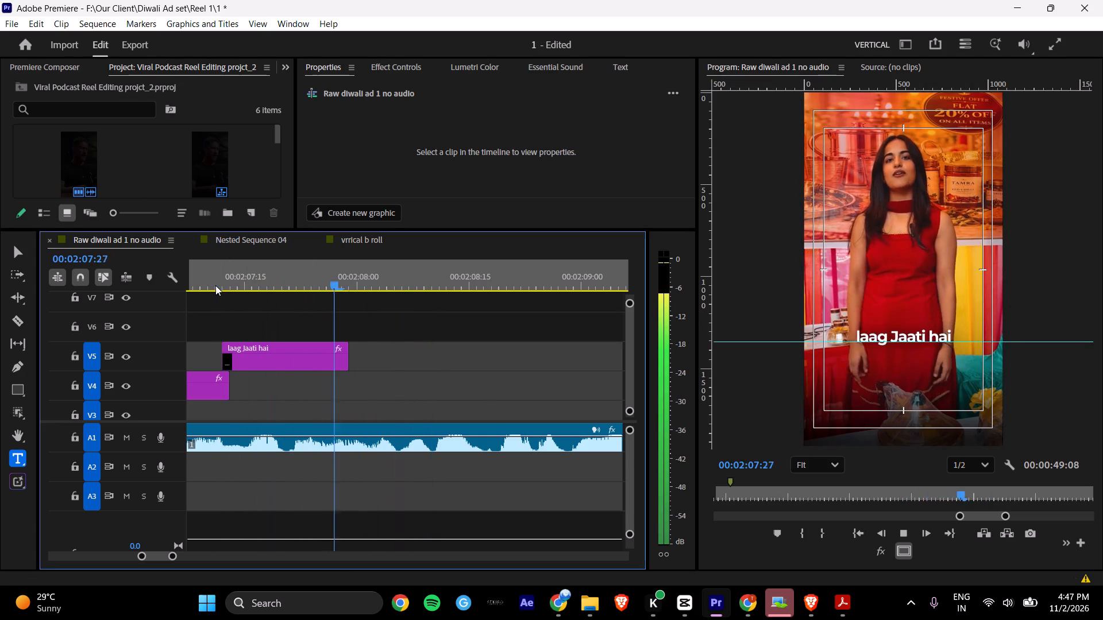
Replay the "bhookh lagne" and "laag Jaati hai" captions from about 00:02:06:27 to check their timing against the speech.
{"action": "key", "text": "space"}
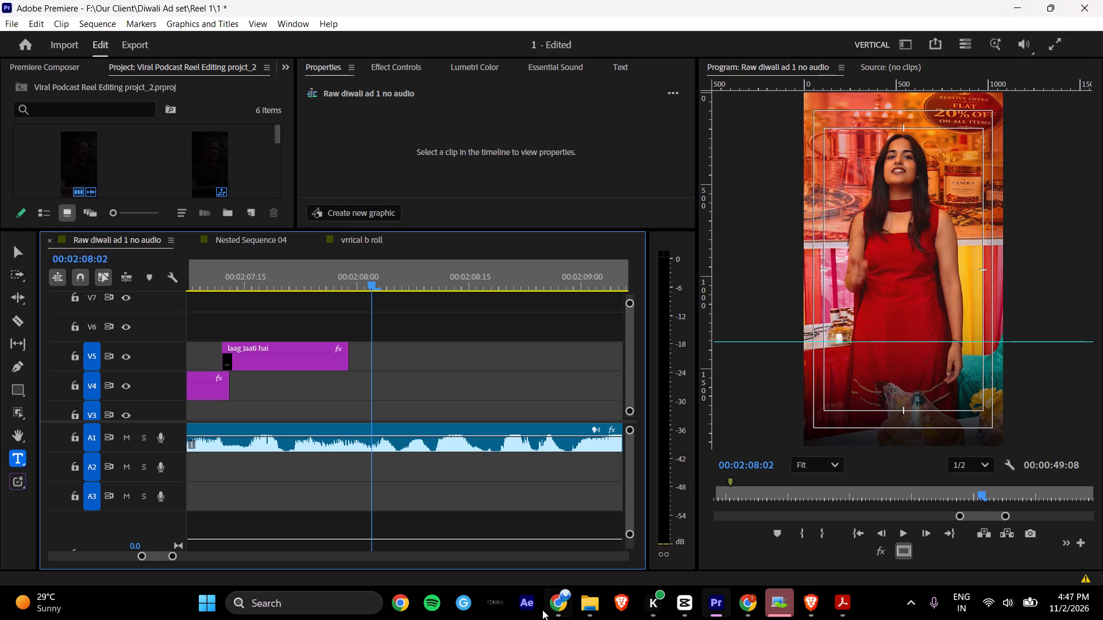
{"action": "scroll", "coordinate": [383, 479], "scroll_direction": "up", "scroll_amount": 8, "text": "shift"}
{"action": "left_click_drag", "start_coordinate": [315, 272], "coordinate": [284, 273]}
{"action": "key", "text": "space"}
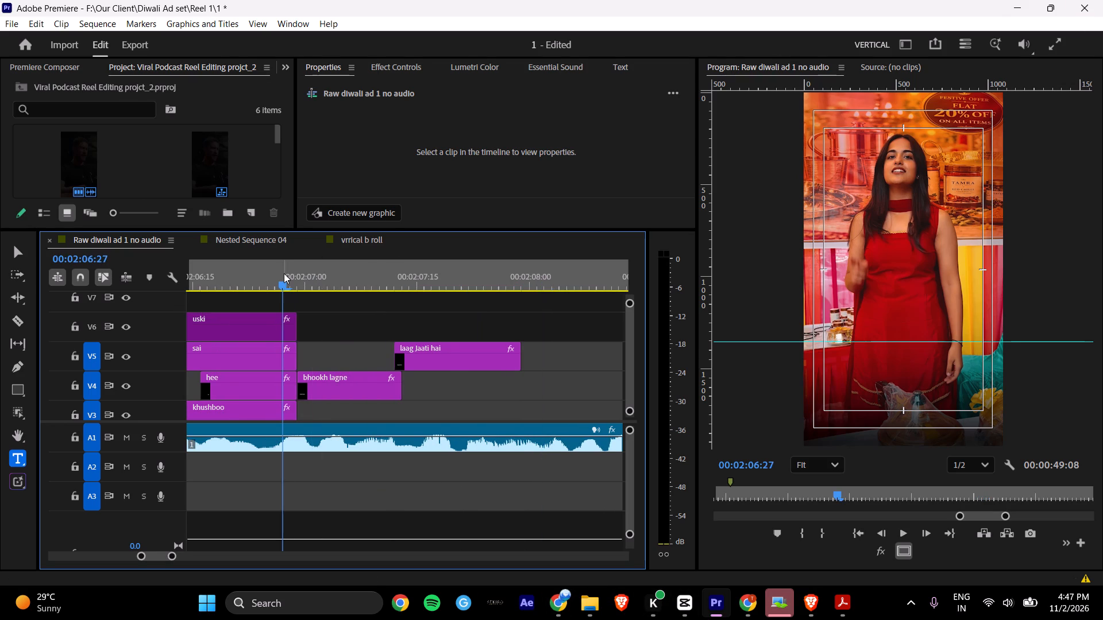
{"action": "key", "text": "space"}
{"action": "left_click_drag", "start_coordinate": [284, 273], "coordinate": [373, 284]}
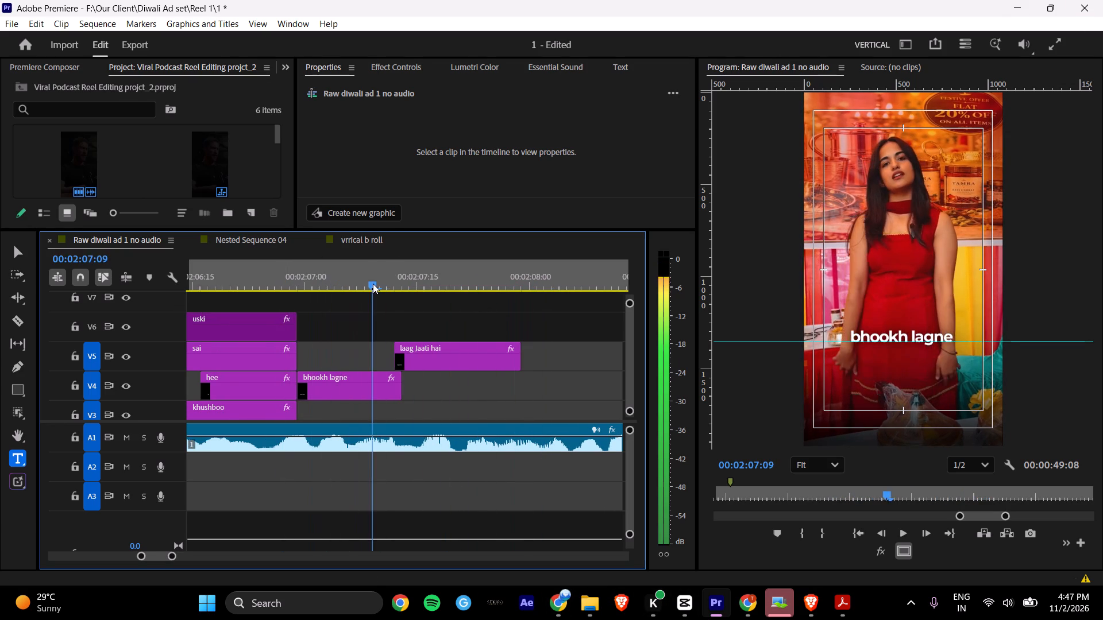
{"action": "left_click_drag", "start_coordinate": [373, 284], "coordinate": [354, 296]}
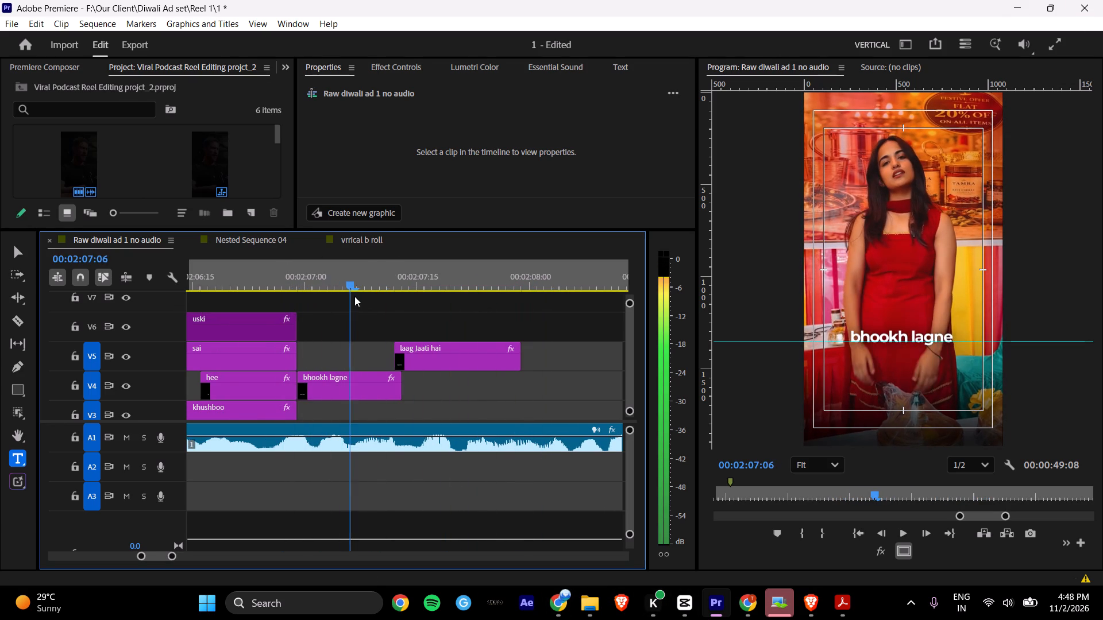
{"action": "left_click_drag", "start_coordinate": [354, 296], "coordinate": [368, 294]}
{"action": "key", "text": "space"}
{"action": "key", "text": "space"}
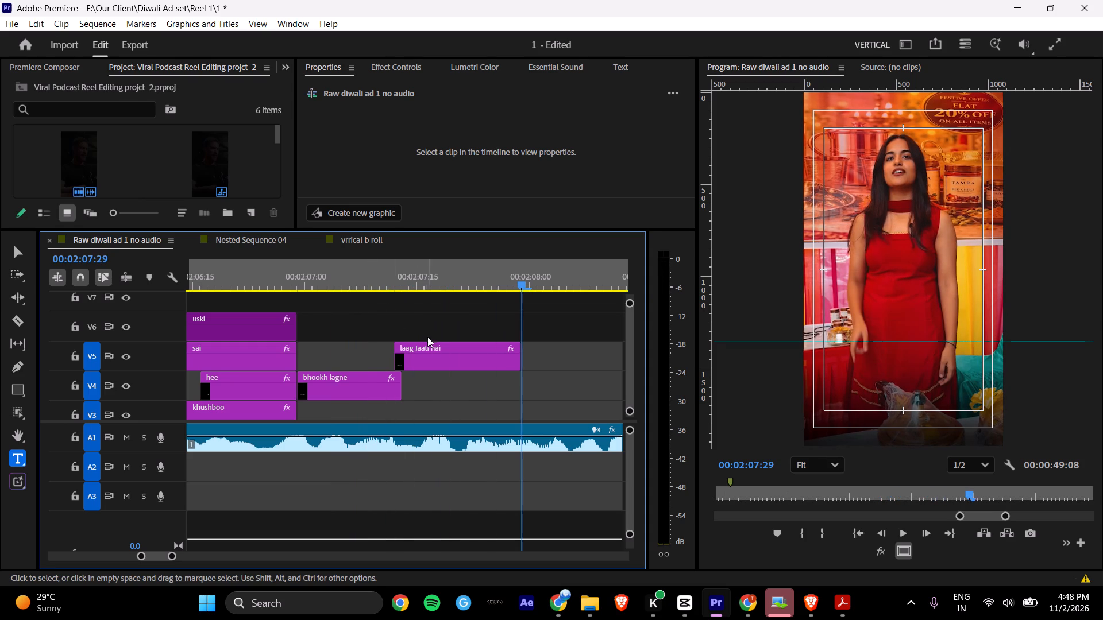
{"action": "left_click_drag", "start_coordinate": [339, 276], "coordinate": [314, 274]}
{"action": "key", "text": "space"}
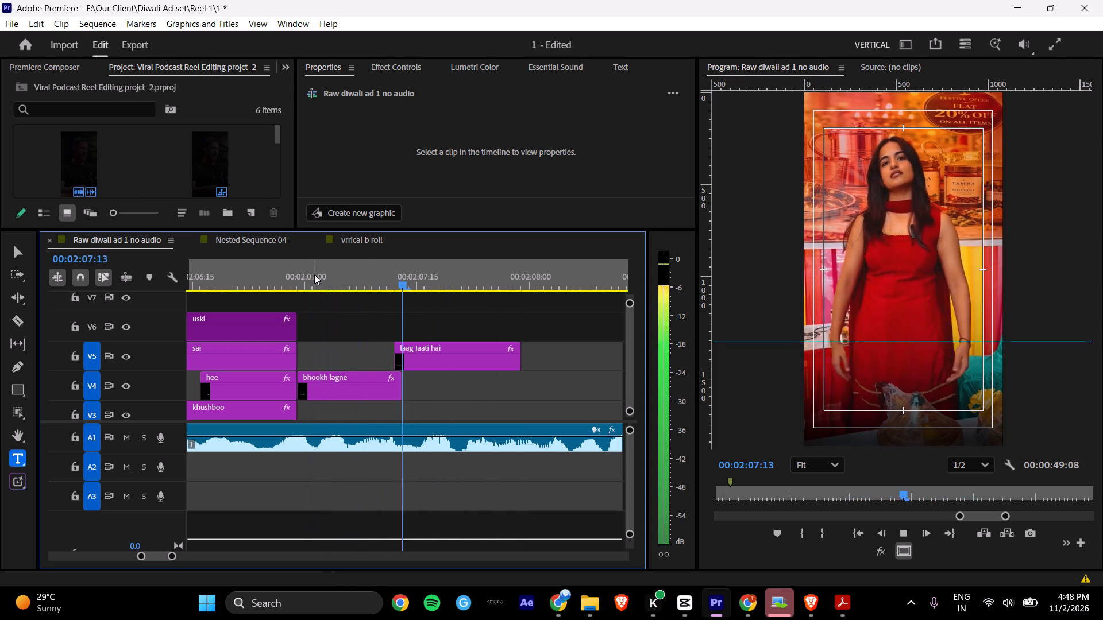
{"action": "key", "text": "space"}
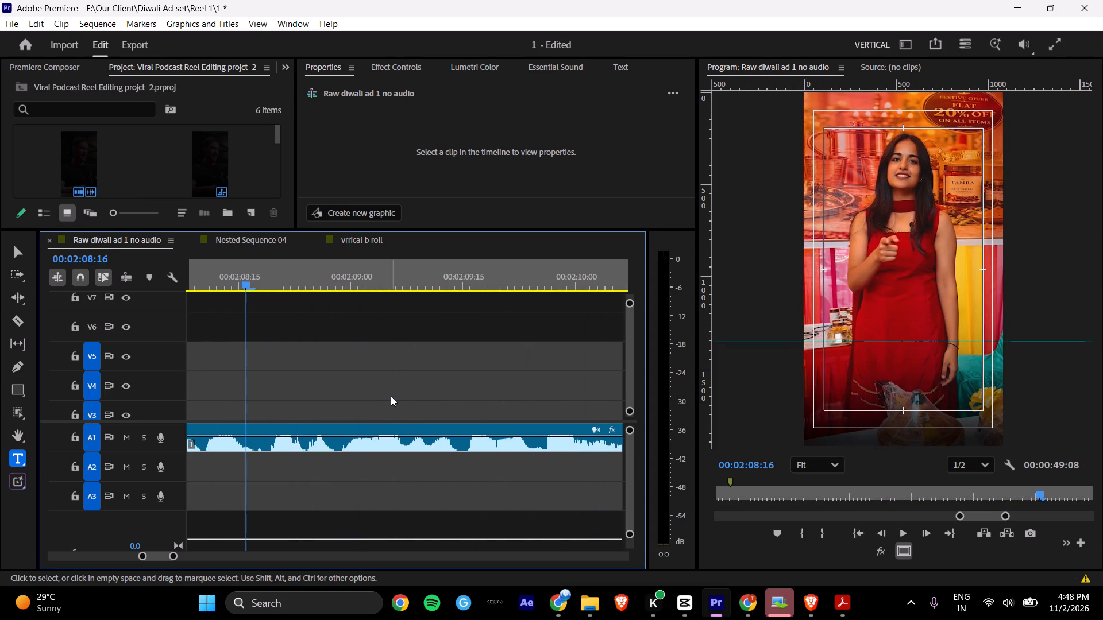
Listen from 00:02:07:09 through 00:02:08:22 to the speech that follows the "laag Jaati hai" caption.
{"action": "scroll", "coordinate": [397, 393], "scroll_direction": "up", "scroll_amount": 13, "text": "shift"}
{"action": "left_click", "coordinate": [244, 278]}
{"action": "key", "text": "space"}
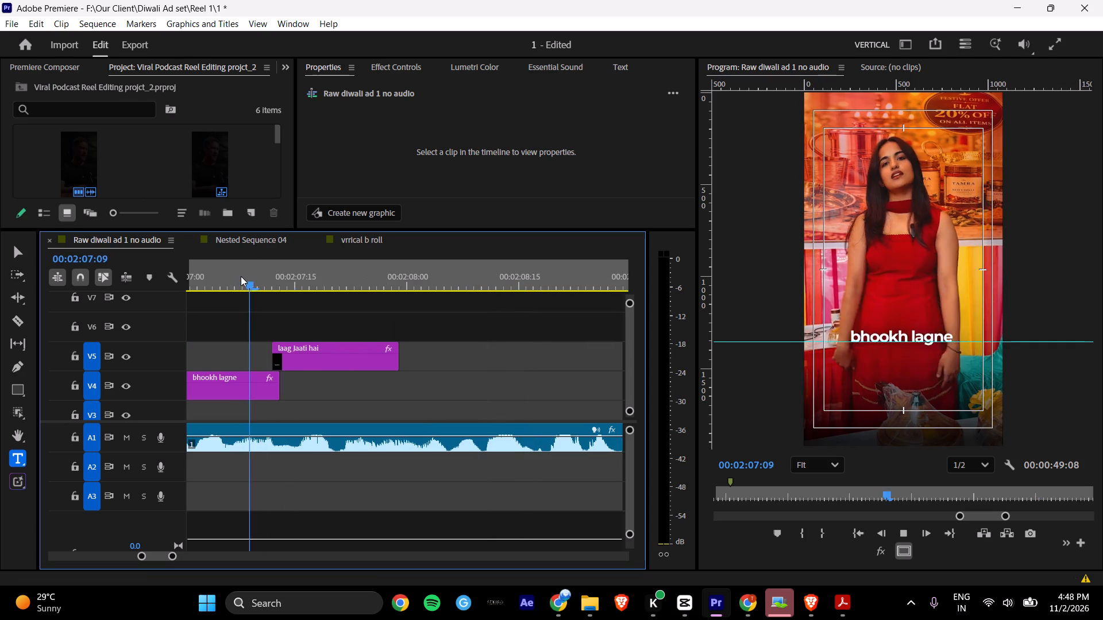
{"action": "key", "text": "space"}
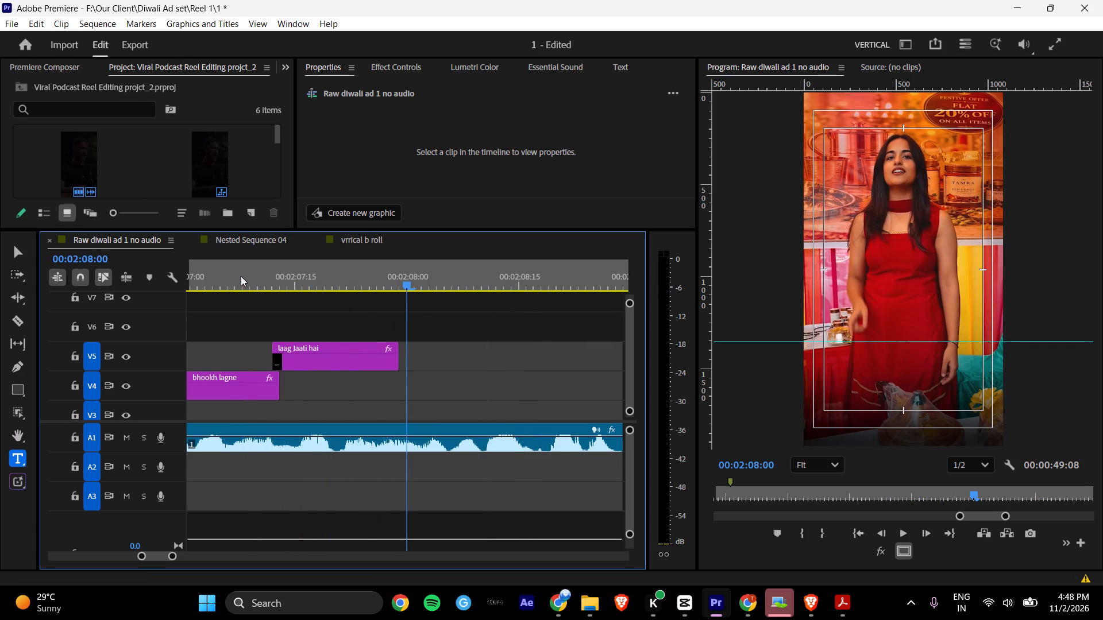
{"action": "key", "text": "space"}
{"action": "key", "text": "space"}
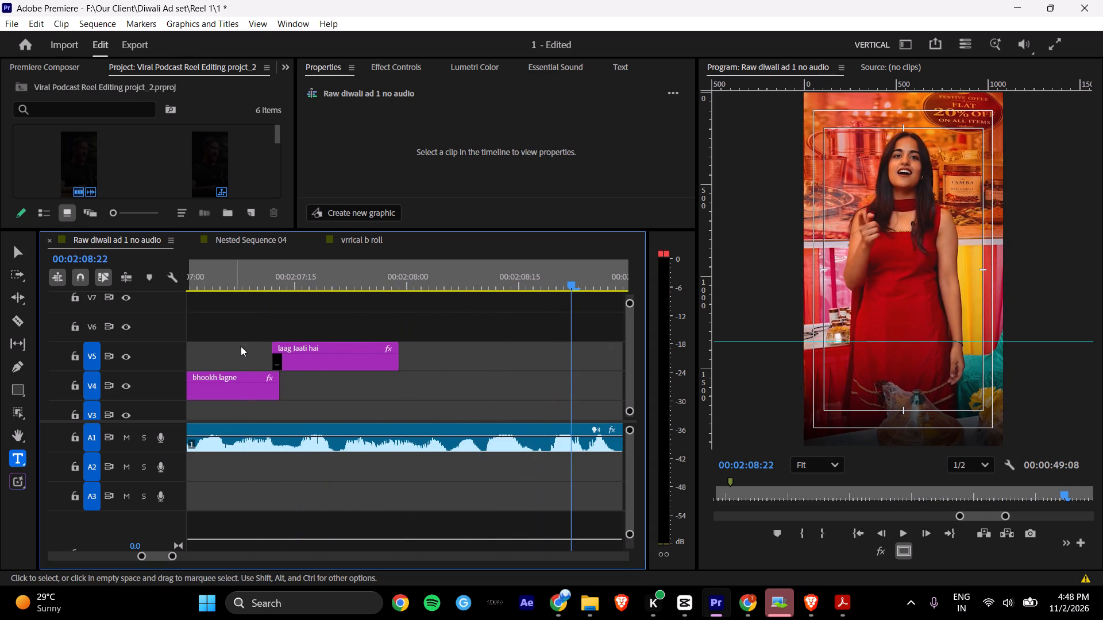
Close Nested Sequence 04 and scan the vrrical b roll sequence for a caption layout to reuse.
{"action": "left_click", "coordinate": [242, 246]}
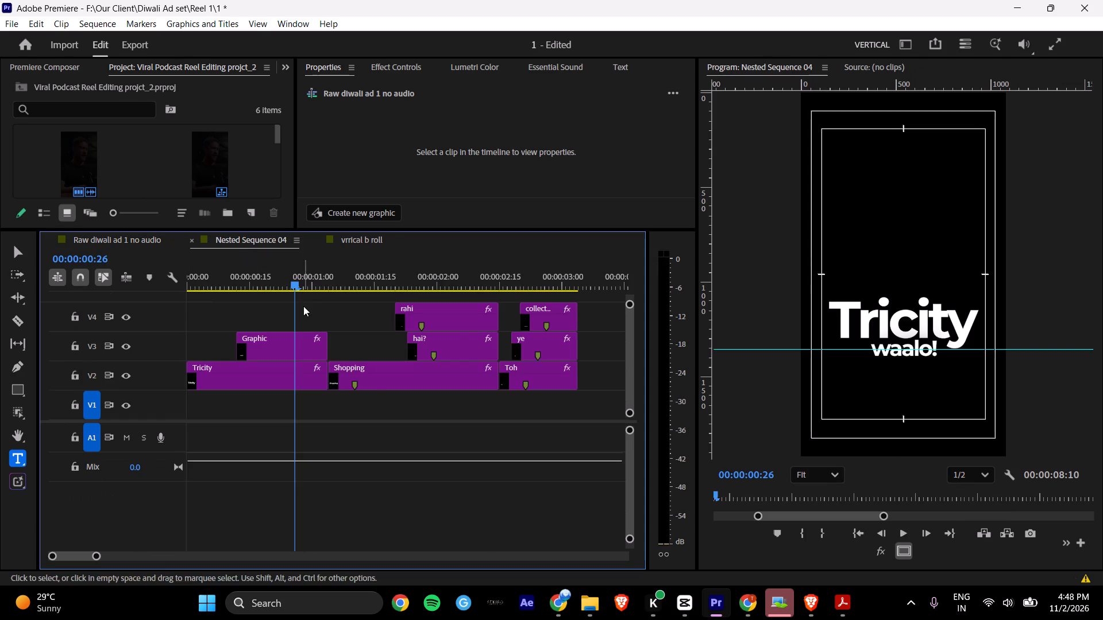
{"action": "left_click", "coordinate": [358, 245]}
{"action": "left_click", "coordinate": [191, 241]}
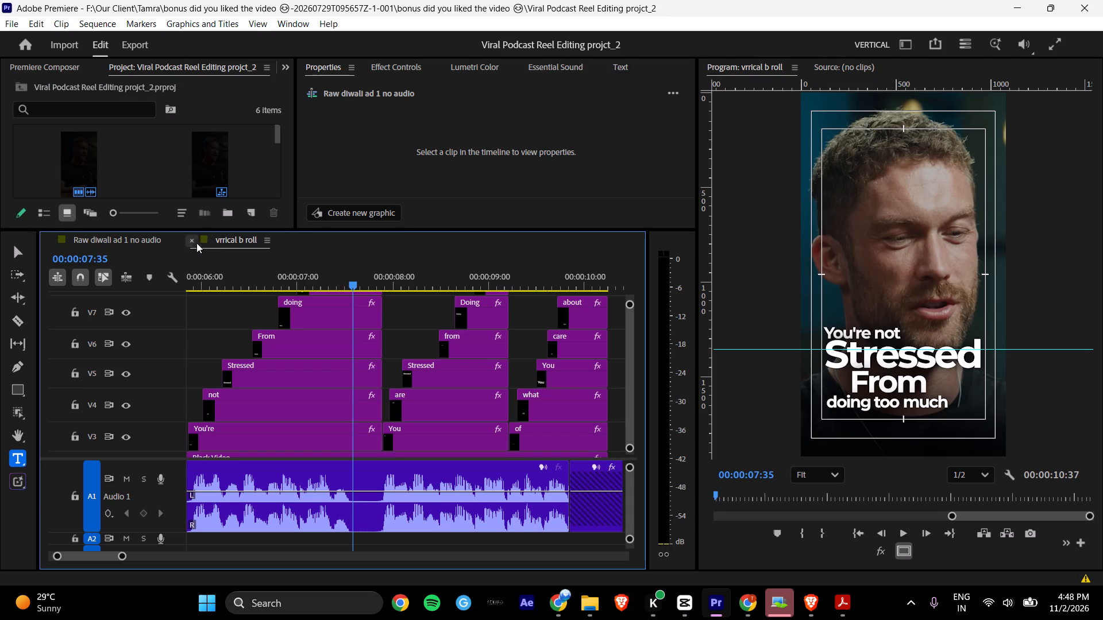
{"action": "left_click_drag", "start_coordinate": [332, 278], "coordinate": [324, 320]}
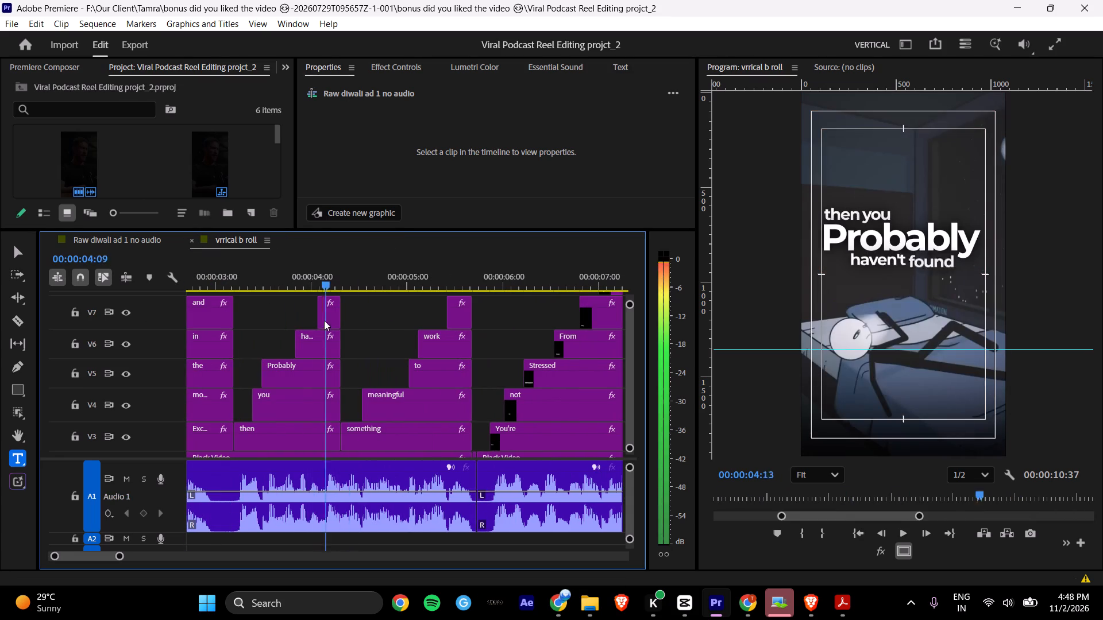
{"action": "left_click_drag", "start_coordinate": [324, 320], "coordinate": [335, 325]}
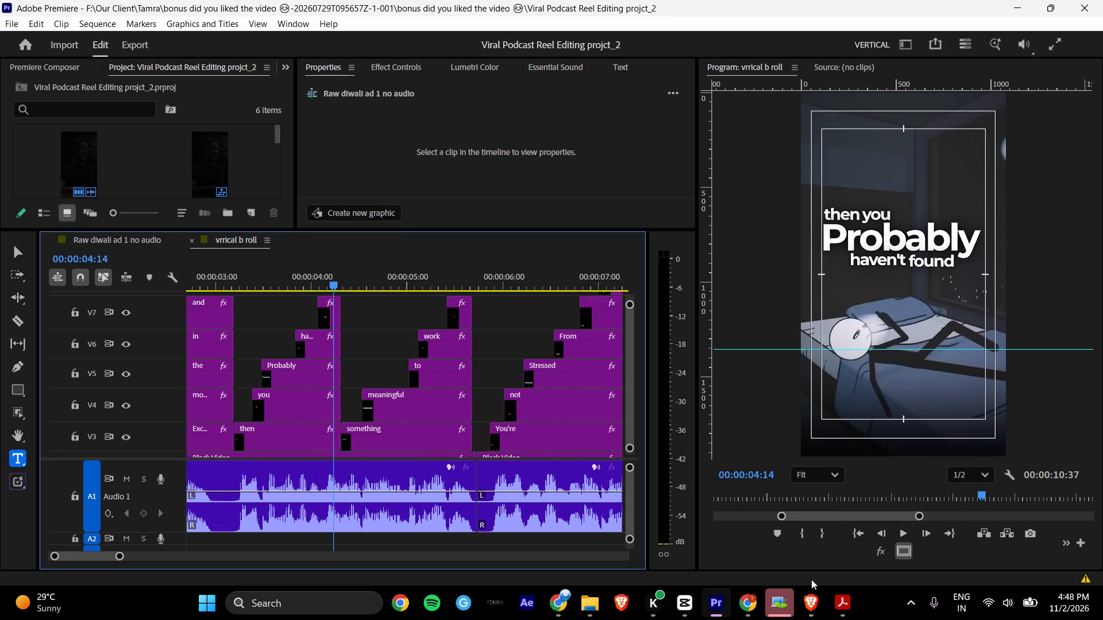
Check the "Aur uss taste" line in the TAMRA script PDF, and return to Premiere.
{"action": "left_click", "coordinate": [837, 615]}
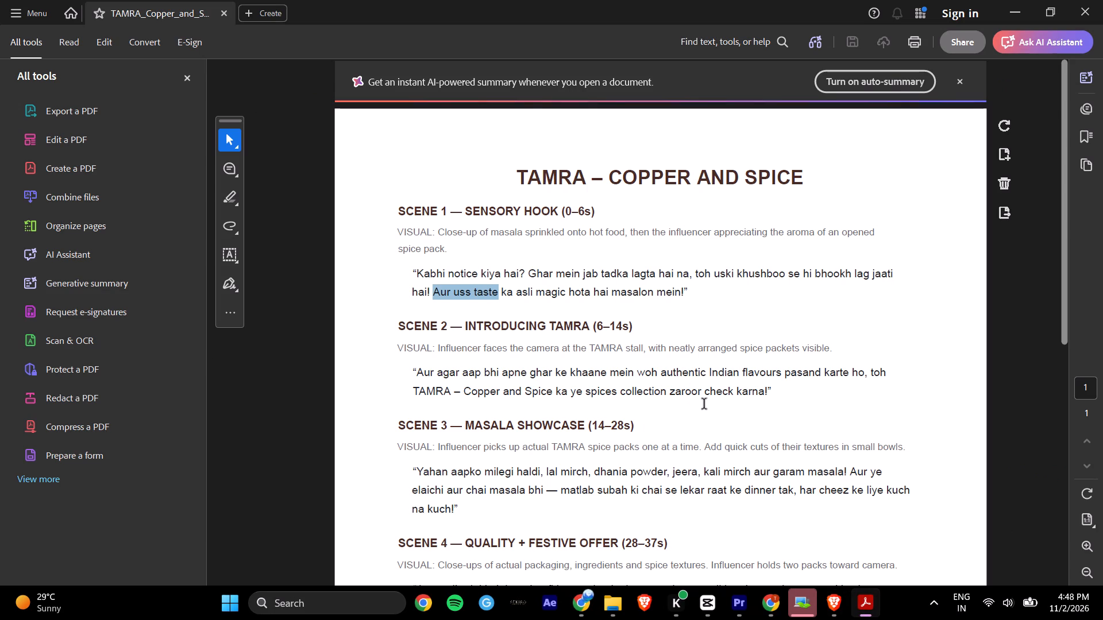
{"action": "left_click", "coordinate": [867, 603]}
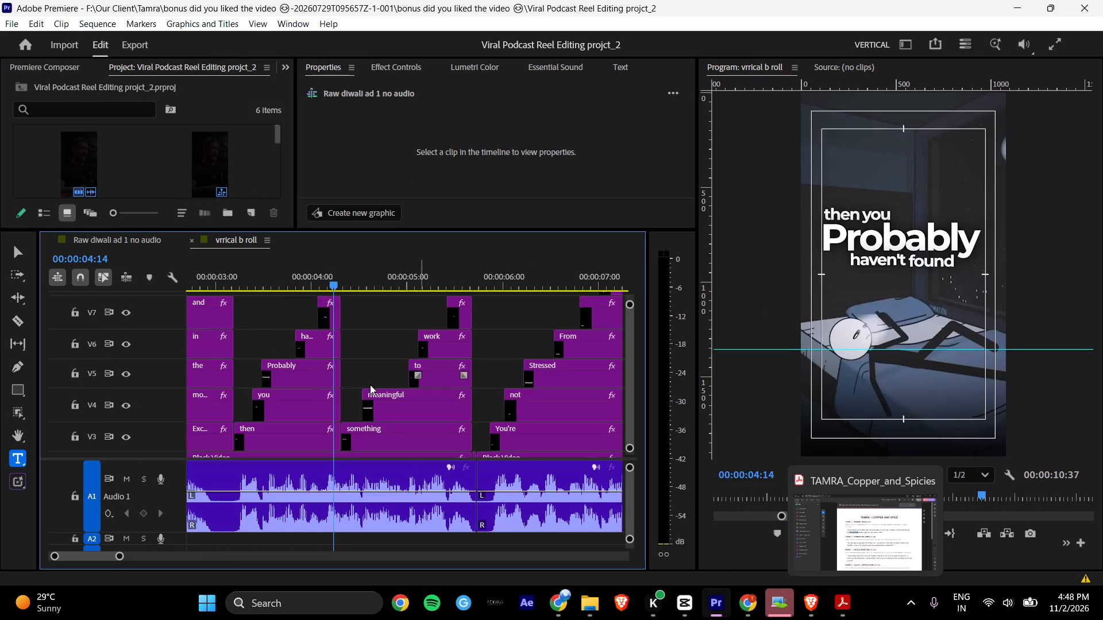
Examine the multi-word caption layouts throughout the vrrical b roll sequence to find one suited to the next line.
{"action": "left_click_drag", "start_coordinate": [250, 275], "coordinate": [281, 314]}
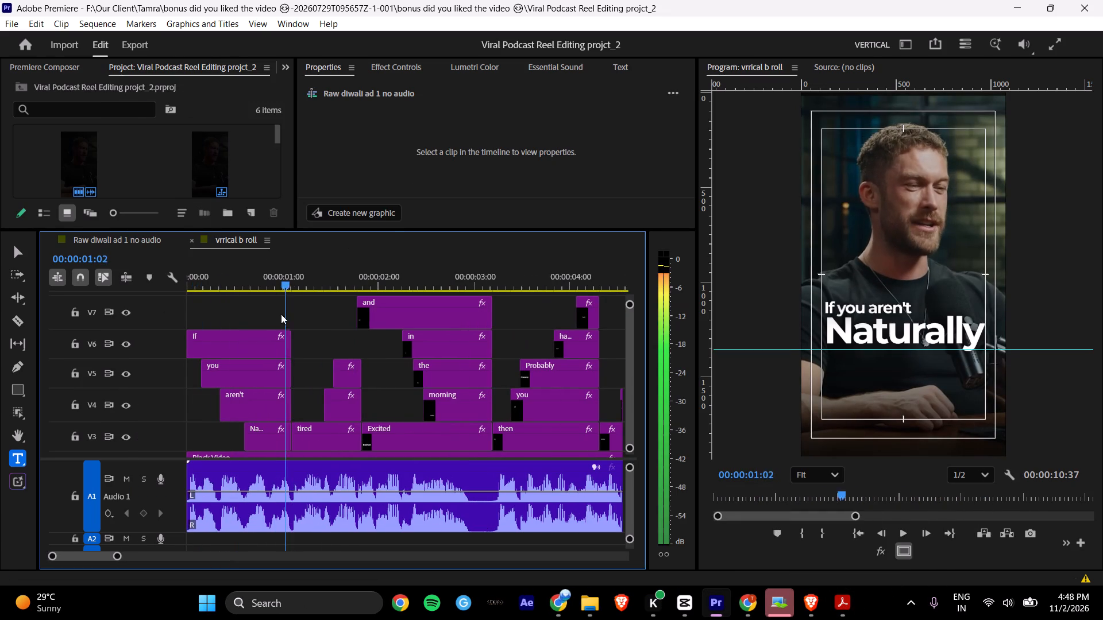
{"action": "left_click_drag", "start_coordinate": [281, 314], "coordinate": [286, 319]}
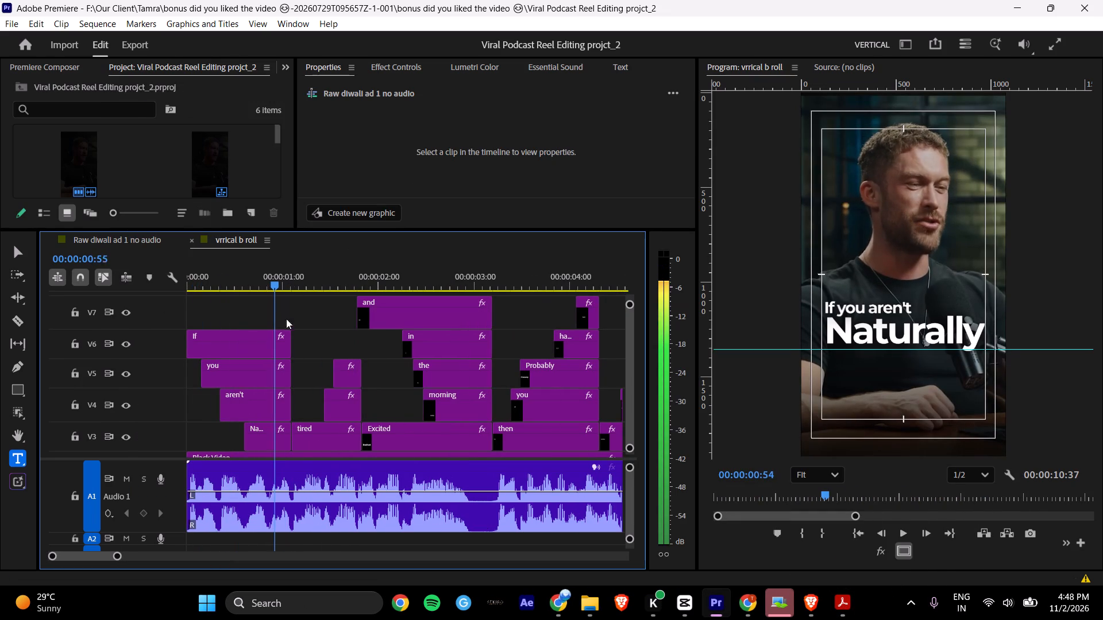
{"action": "left_click_drag", "start_coordinate": [286, 319], "coordinate": [411, 343]}
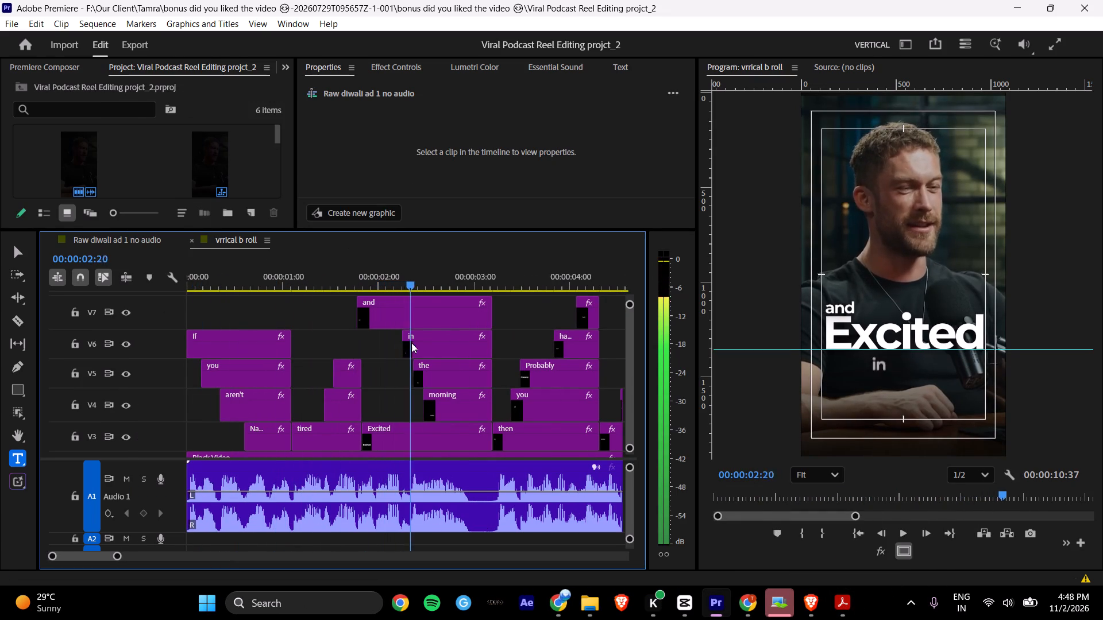
{"action": "left_click_drag", "start_coordinate": [411, 343], "coordinate": [585, 356]}
{"action": "scroll", "coordinate": [567, 380], "scroll_direction": "down", "scroll_amount": 3, "text": "shift"}
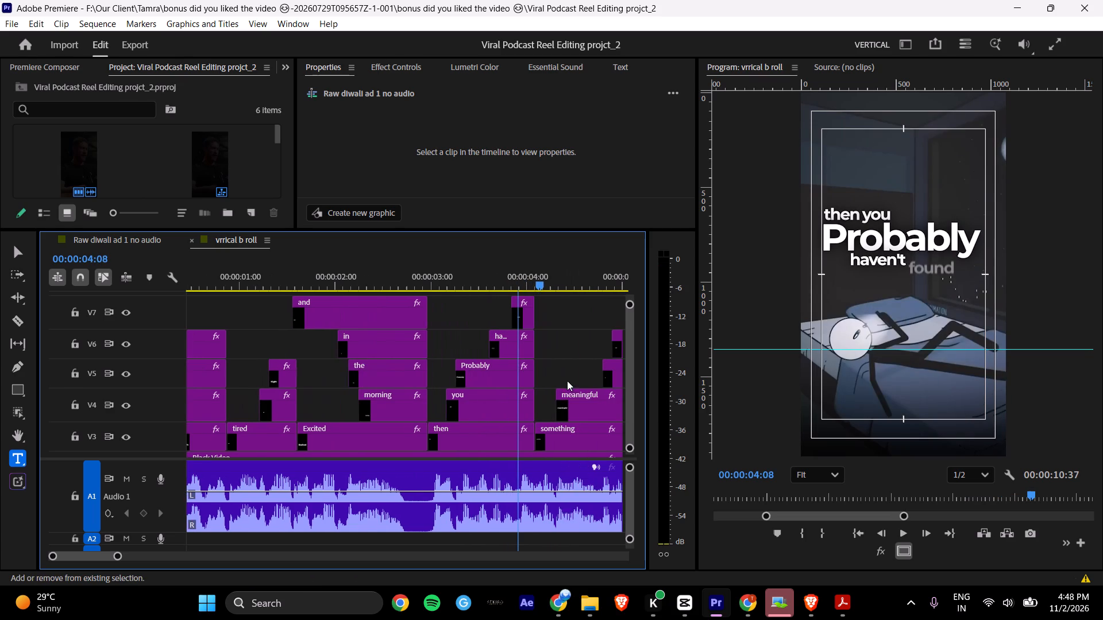
{"action": "left_click_drag", "start_coordinate": [519, 273], "coordinate": [534, 277]}
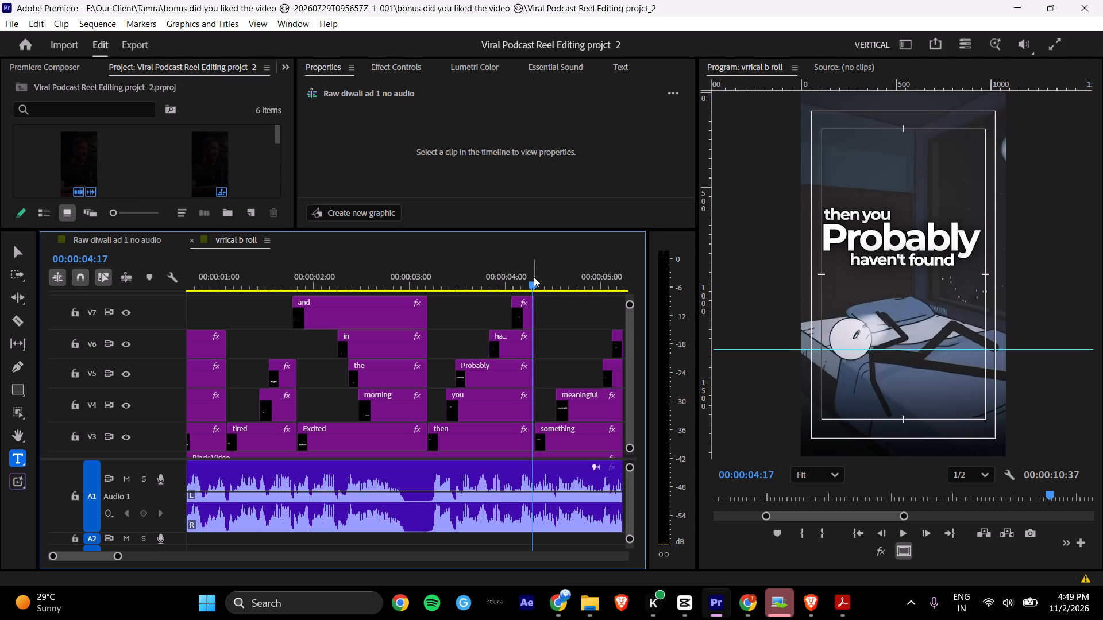
{"action": "scroll", "coordinate": [523, 410], "scroll_direction": "down", "scroll_amount": 5, "text": "shift"}
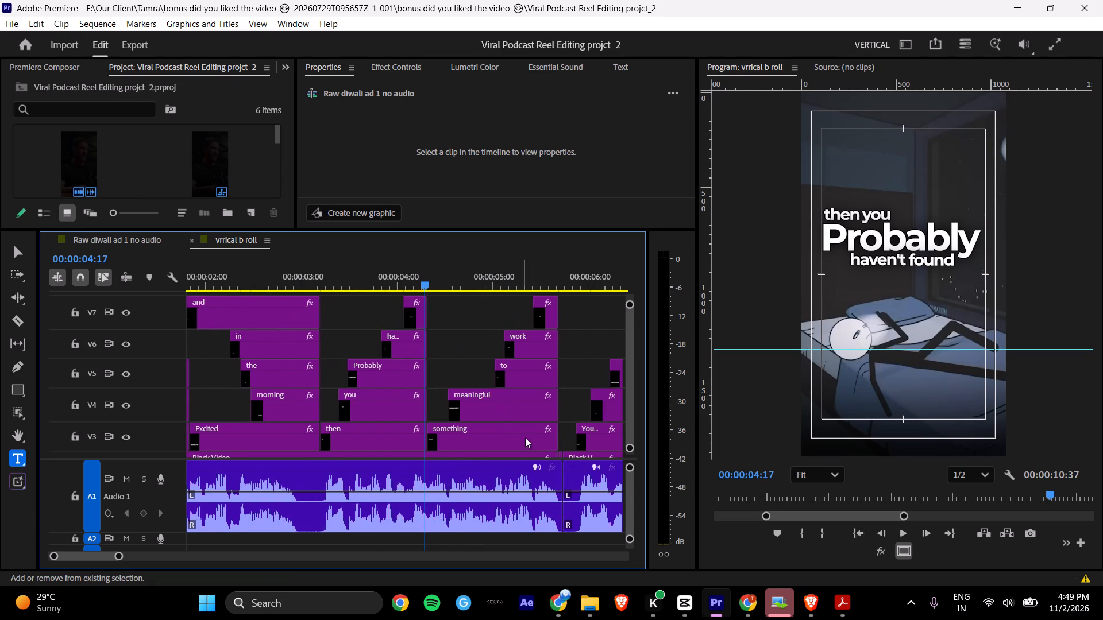
{"action": "left_click_drag", "start_coordinate": [520, 271], "coordinate": [549, 281]}
{"action": "scroll", "coordinate": [510, 385], "scroll_direction": "down", "scroll_amount": 8, "text": "shift"}
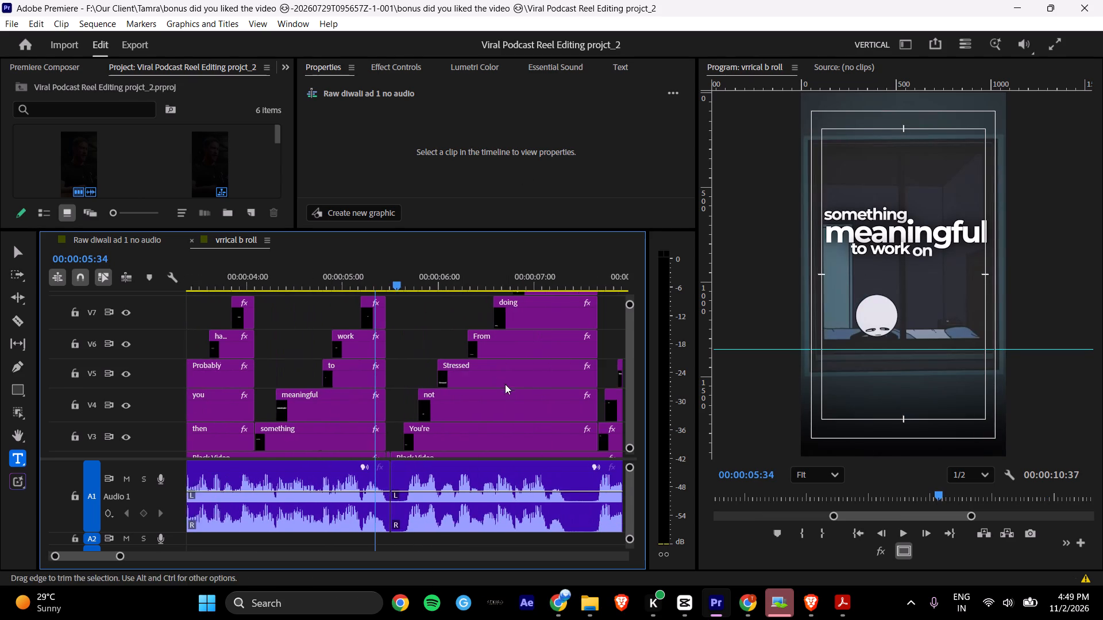
{"action": "scroll", "coordinate": [505, 384], "scroll_direction": "down", "scroll_amount": 1, "text": "shift"}
{"action": "left_click_drag", "start_coordinate": [516, 269], "coordinate": [563, 285]}
{"action": "scroll", "coordinate": [576, 313], "scroll_direction": "down", "scroll_amount": 4, "text": "shift"}
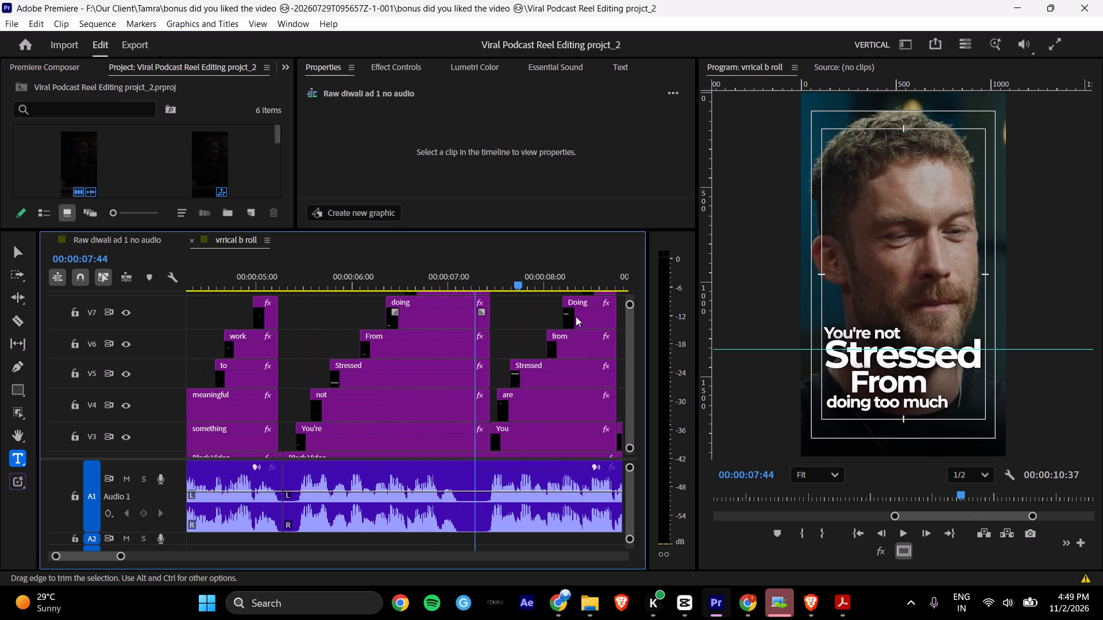
{"action": "left_click_drag", "start_coordinate": [561, 263], "coordinate": [202, 316]}
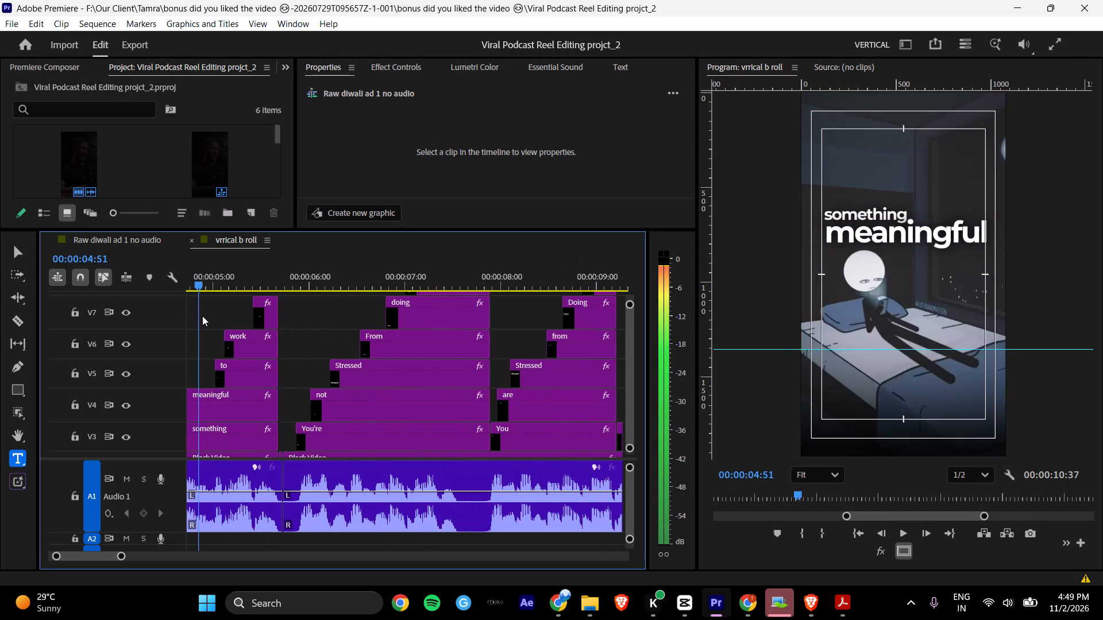
{"action": "left_click_drag", "start_coordinate": [202, 316], "coordinate": [242, 331]}
{"action": "scroll", "coordinate": [402, 340], "scroll_direction": "up", "scroll_amount": 9, "text": "shift"}
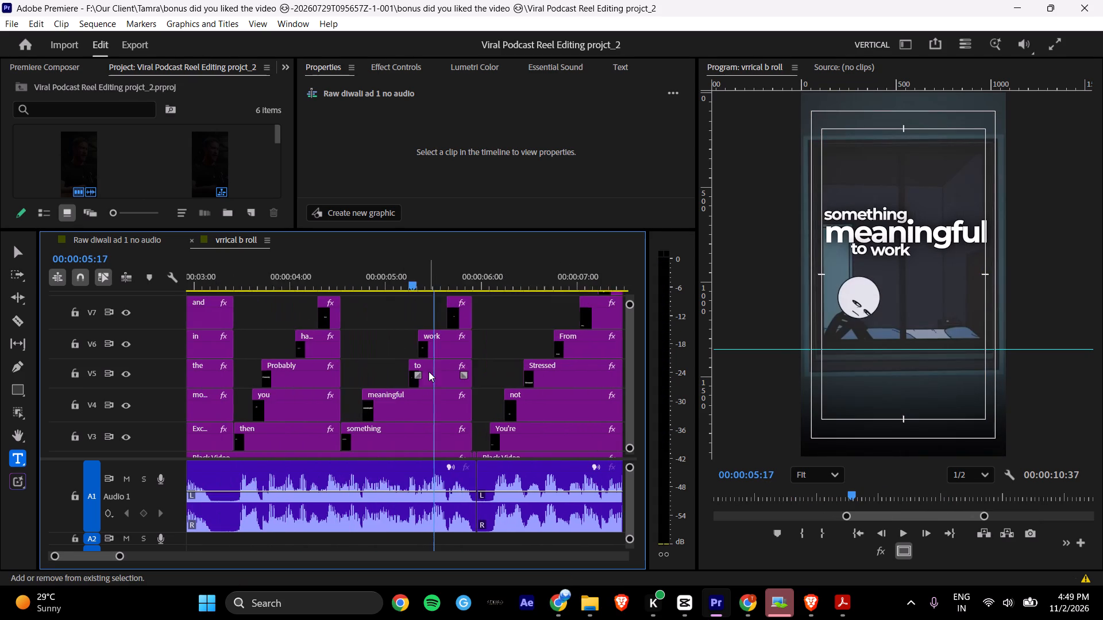
{"action": "scroll", "coordinate": [412, 370], "scroll_direction": "up", "scroll_amount": 14, "text": "shift"}
Copy the "and", "in", "the", "morning" and "Excited" captions from vrrical b roll into Raw diwali ad 1 no audio at 00:02:08:22.
{"action": "left_click_drag", "start_coordinate": [269, 277], "coordinate": [482, 292]}
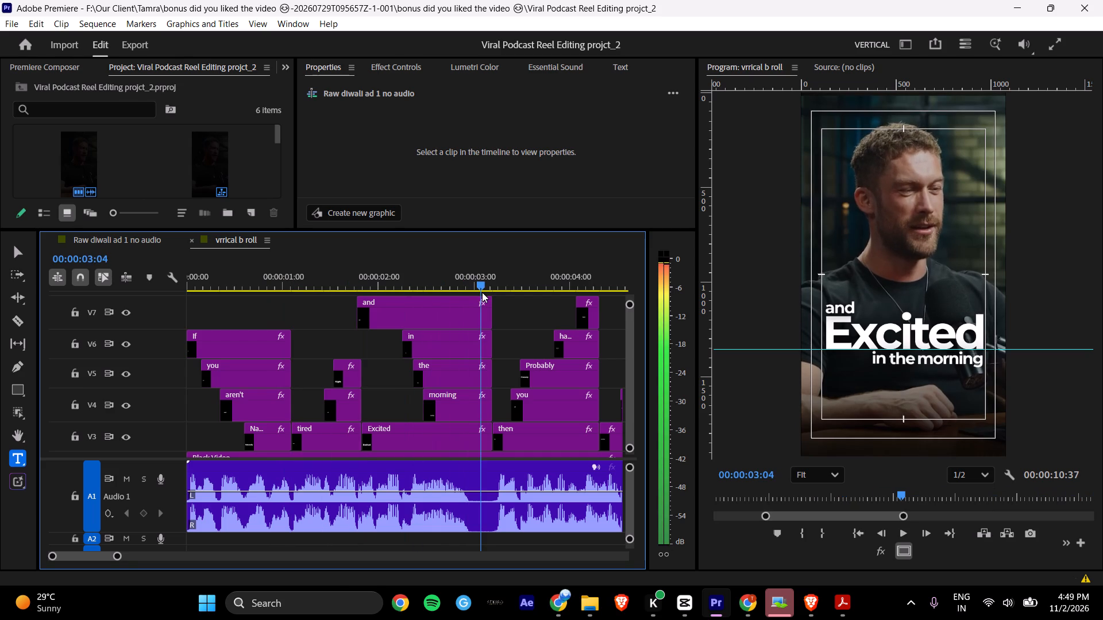
{"action": "left_click_drag", "start_coordinate": [482, 292], "coordinate": [483, 292]}
{"action": "left_click", "coordinate": [455, 311]}
{"action": "left_click", "coordinate": [442, 350], "text": "shift"}
{"action": "left_click", "coordinate": [450, 373], "text": "shift"}
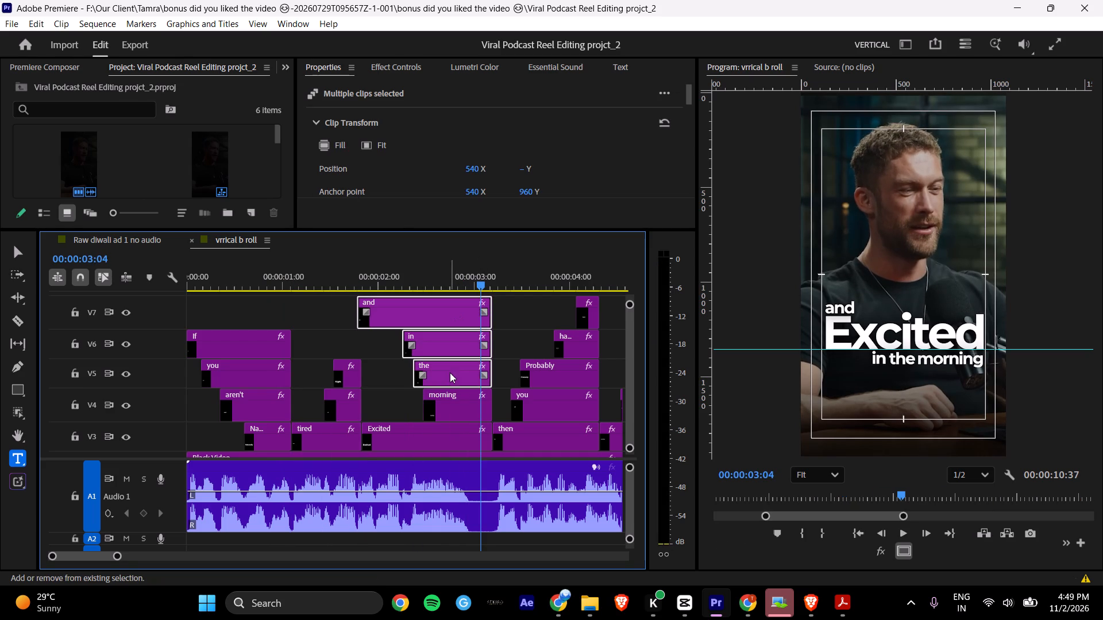
{"action": "left_click", "coordinate": [453, 401], "text": "shift"}
{"action": "left_click", "coordinate": [443, 441], "text": "shift"}
{"action": "scroll", "coordinate": [456, 432], "scroll_direction": "down", "scroll_amount": 3, "text": "ctrl"}
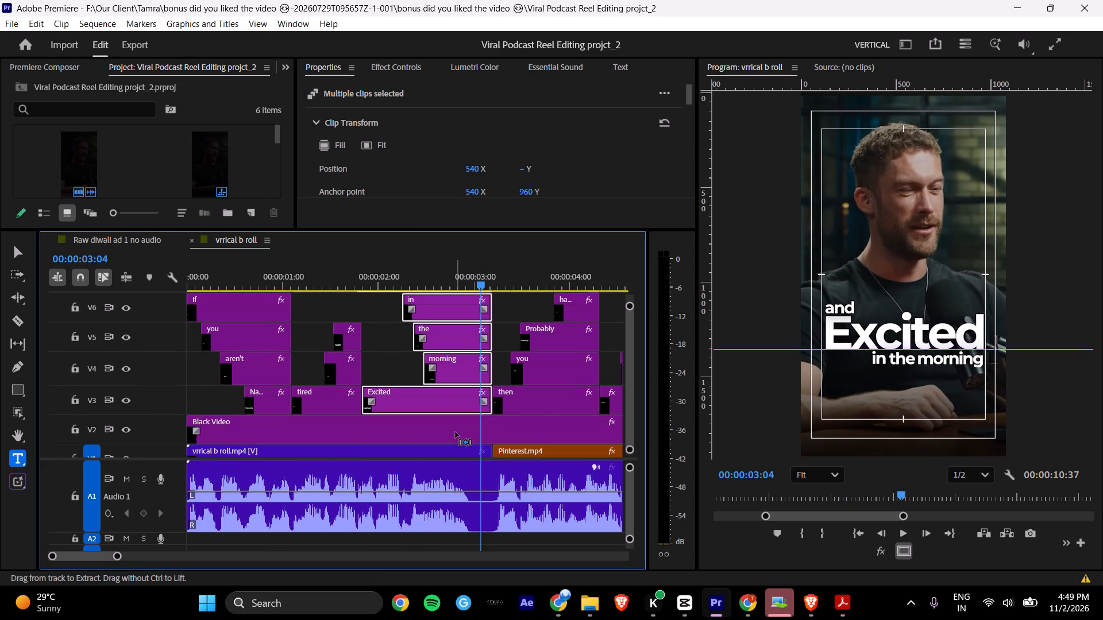
{"action": "scroll", "coordinate": [456, 432], "scroll_direction": "up", "scroll_amount": 4, "text": "ctrl"}
{"action": "key", "text": "ctrl+c"}
{"action": "left_click", "coordinate": [121, 239]}
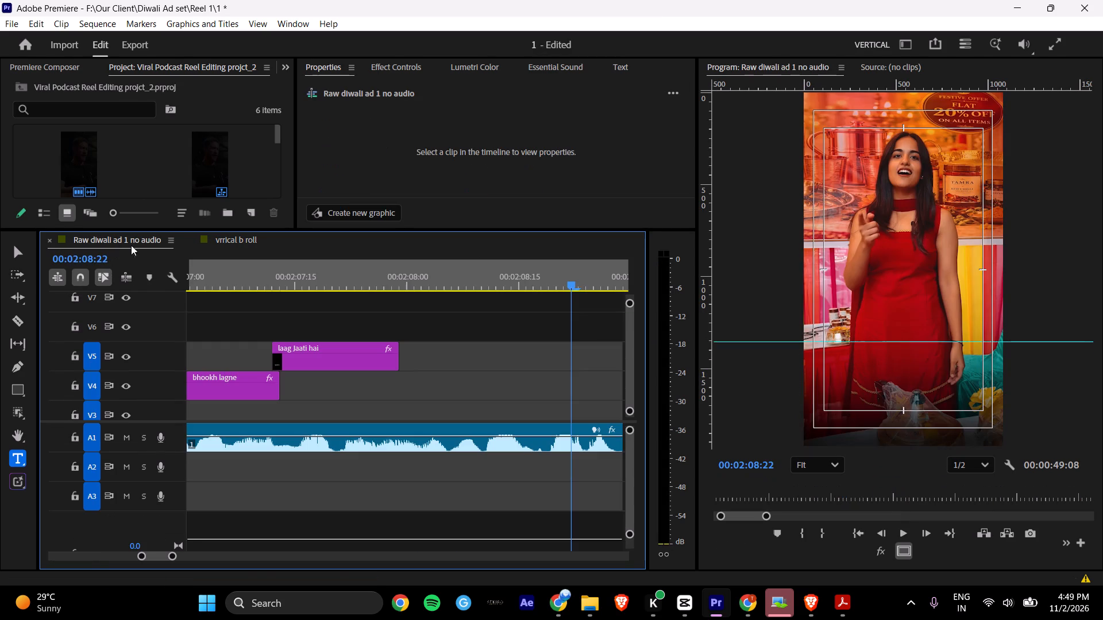
{"action": "key", "text": "ctrl+v"}
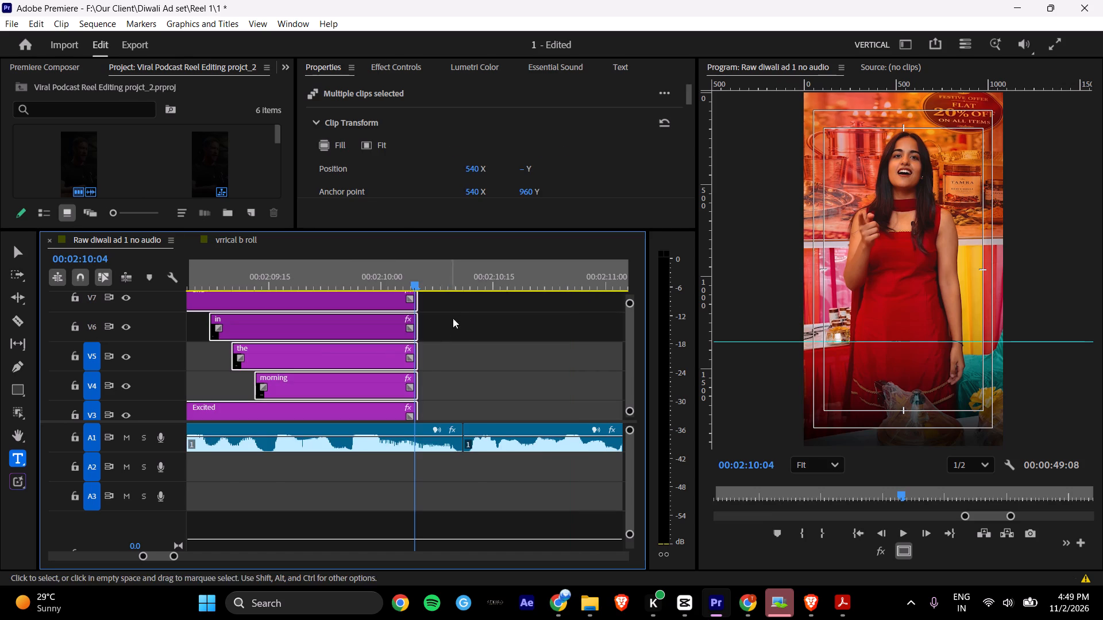
Move the pasted "and Excited in the morning" captions earlier so "Excited" on V3 starts right after "laag Jaati hai", and play them back.
{"action": "left_click_drag", "start_coordinate": [173, 557], "coordinate": [212, 564]}
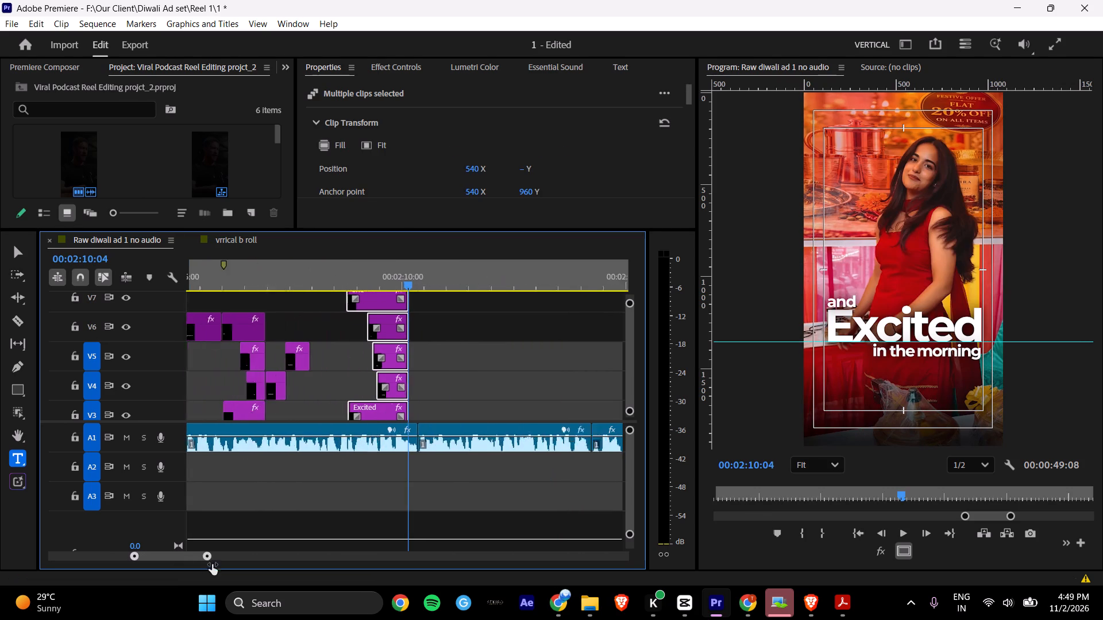
{"action": "left_click_drag", "start_coordinate": [212, 564], "coordinate": [202, 567]}
{"action": "scroll", "coordinate": [269, 404], "scroll_direction": "down", "scroll_amount": 3, "text": "ctrl"}
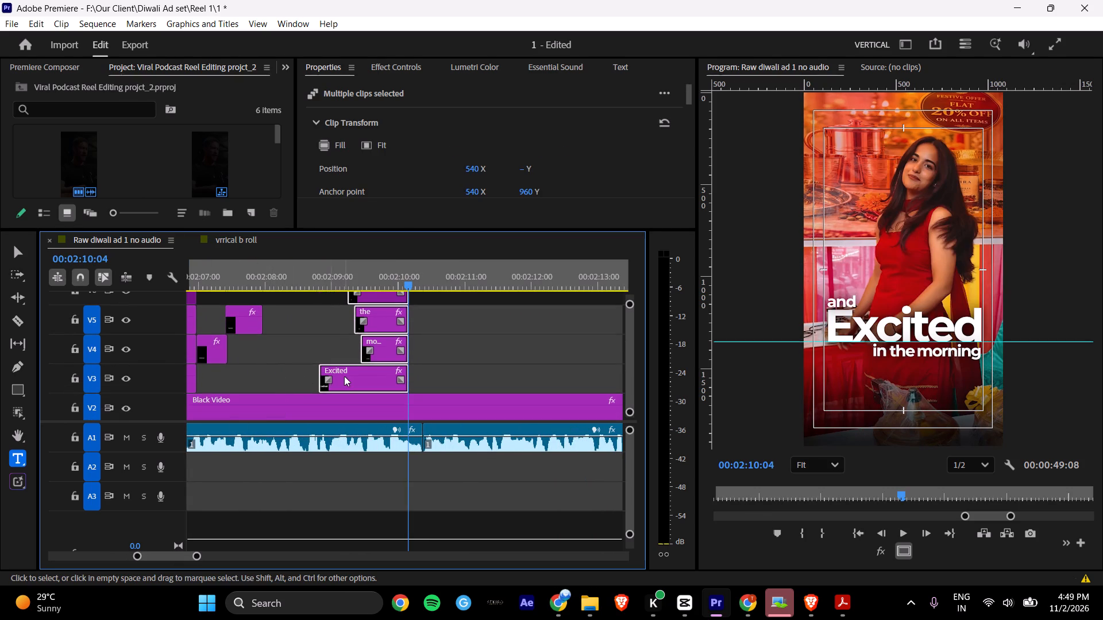
{"action": "left_click_drag", "start_coordinate": [345, 376], "coordinate": [287, 374]}
{"action": "left_click", "coordinate": [252, 278]}
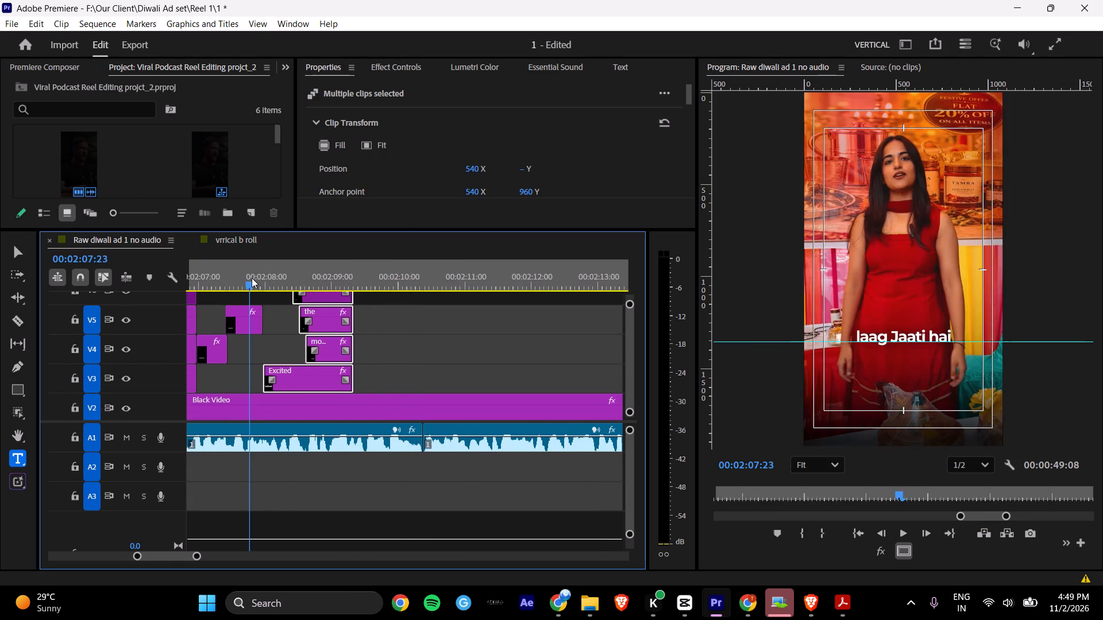
{"action": "key", "text": "space"}
{"action": "key", "text": "space"}
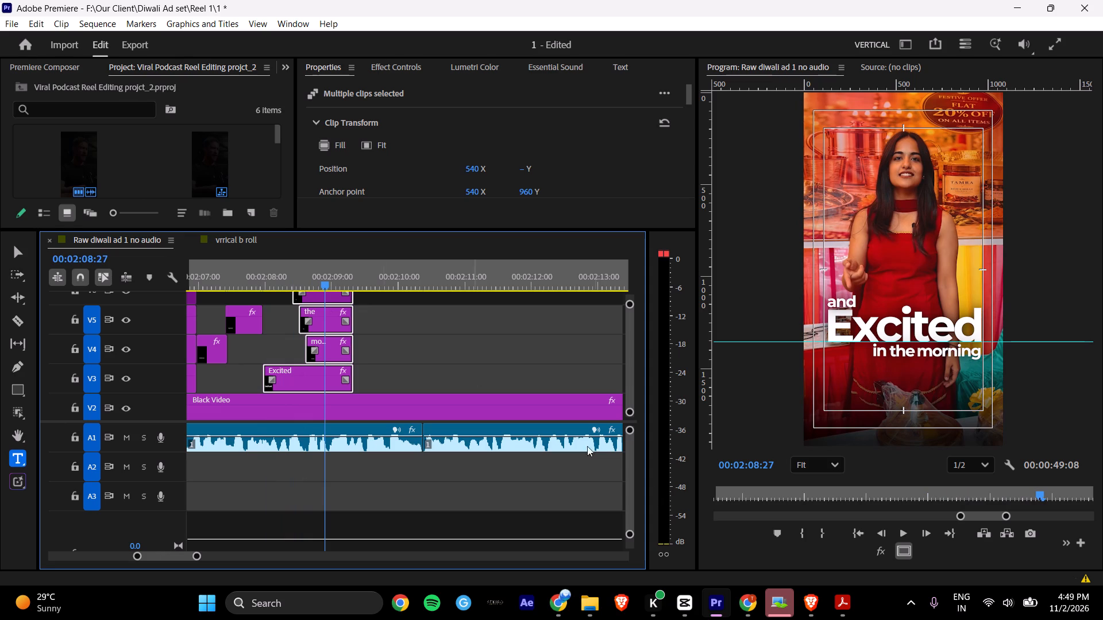
Change the small "and" caption above "Excited" to "aur".
{"action": "double_click", "coordinate": [839, 305]}
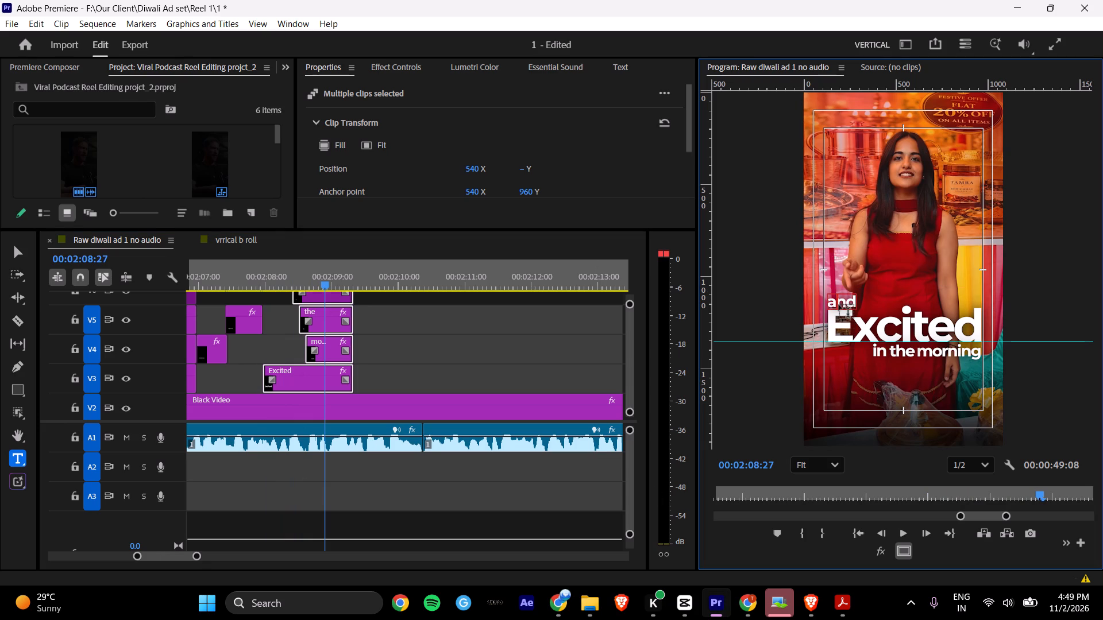
{"action": "type", "text": "aur"}
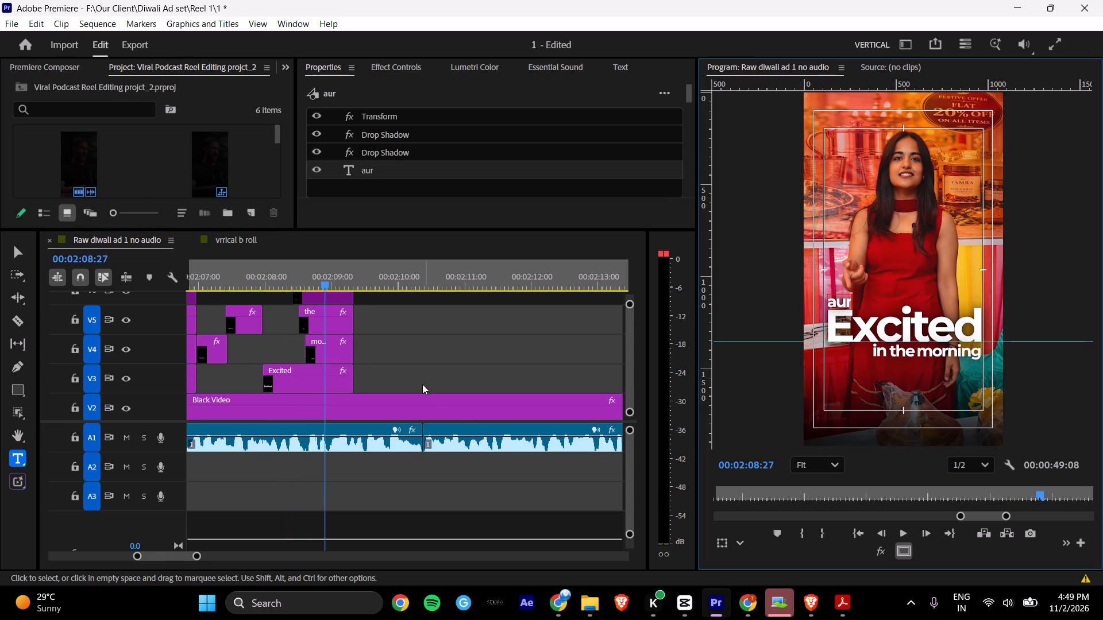
Duplicate the "aur" caption onto V8, starting the V7 copy about three frames later and trimming its end level with the other captions.
{"action": "scroll", "coordinate": [414, 381], "scroll_direction": "up", "scroll_amount": 4, "text": "ctrl"}
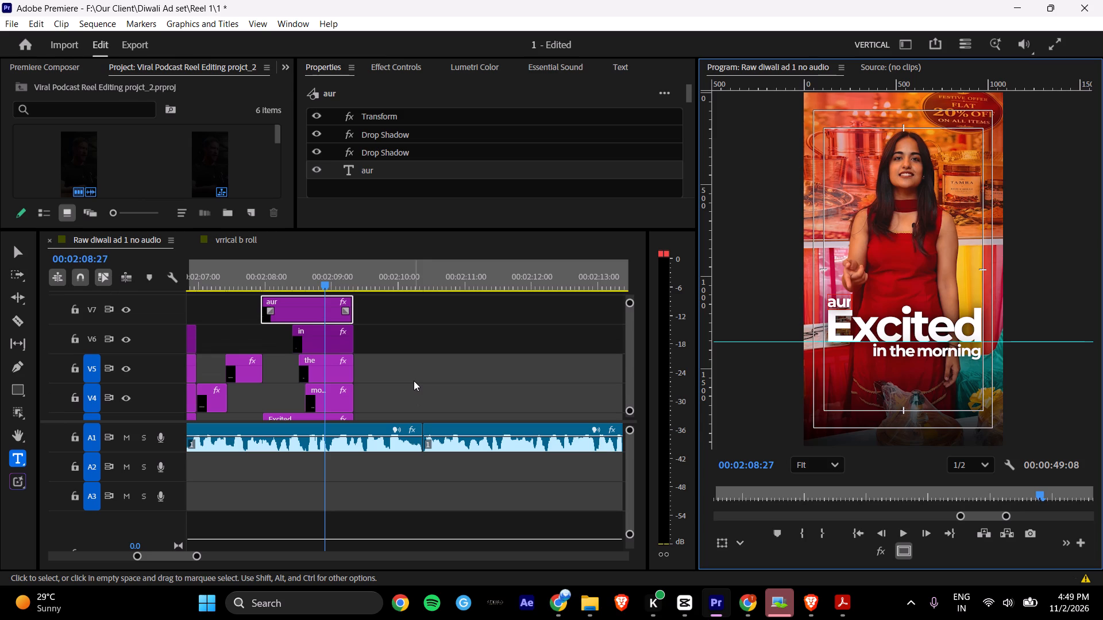
{"action": "left_click_drag", "start_coordinate": [460, 228], "coordinate": [473, 130]}
{"action": "left_click_drag", "start_coordinate": [197, 557], "coordinate": [164, 555]}
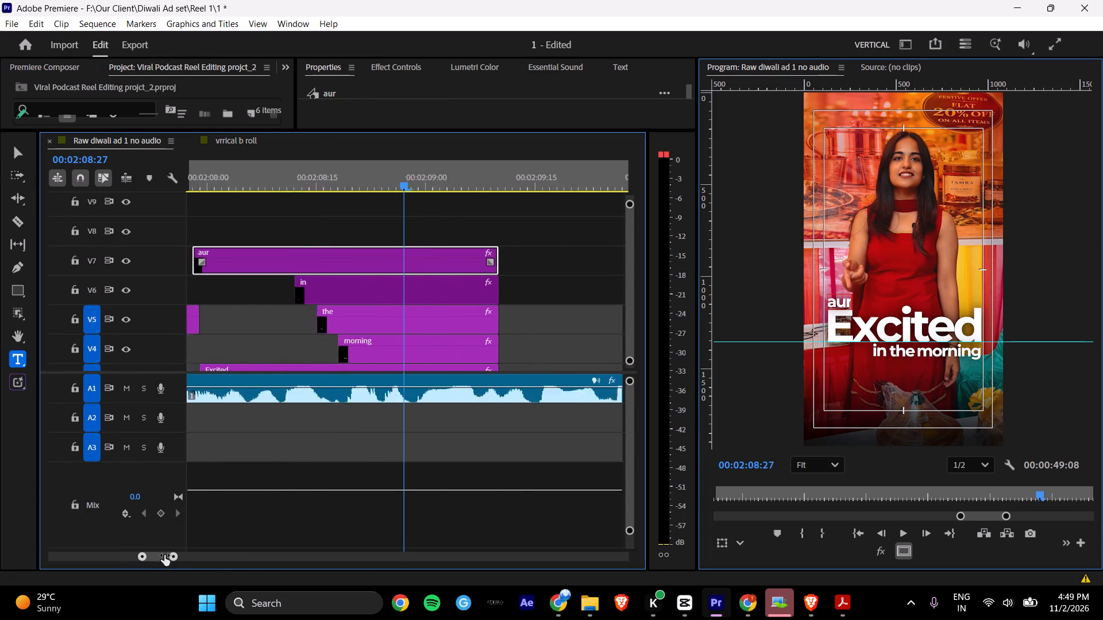
{"action": "left_click_drag", "start_coordinate": [164, 555], "coordinate": [172, 555]}
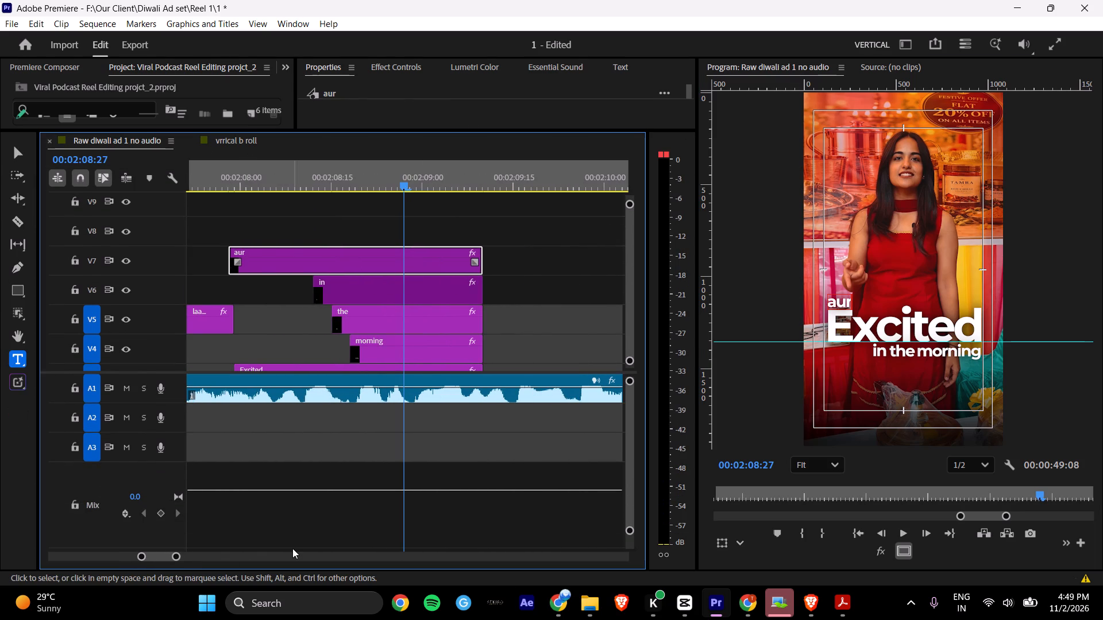
{"action": "left_click_drag", "start_coordinate": [310, 258], "coordinate": [311, 243]}
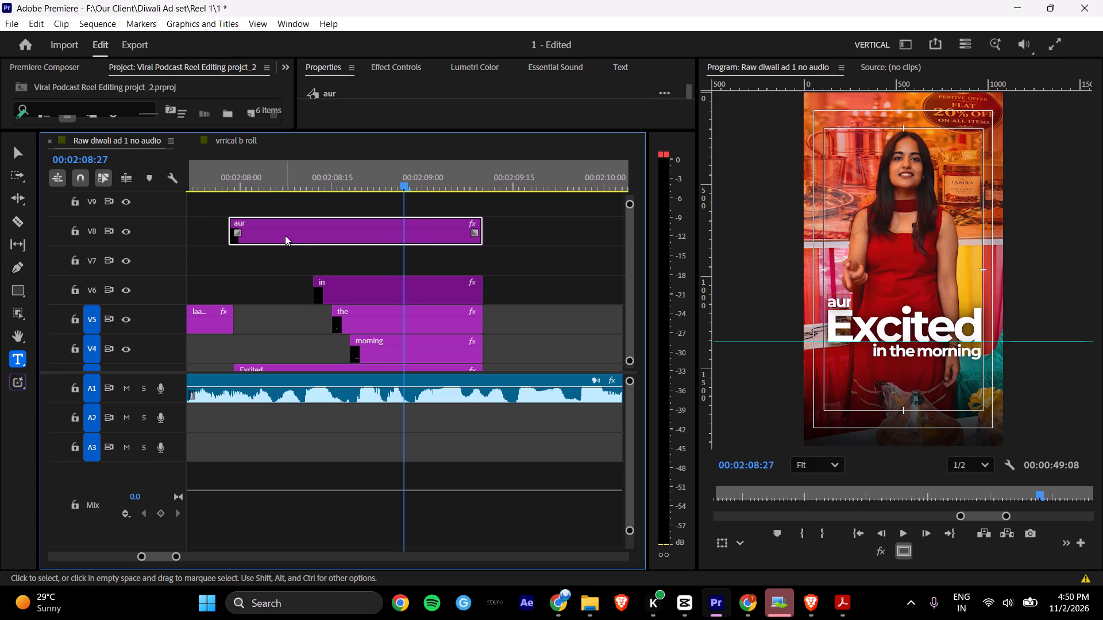
{"action": "left_click_drag", "start_coordinate": [285, 229], "coordinate": [295, 259], "text": "alt"}
{"action": "left_click_drag", "start_coordinate": [262, 259], "coordinate": [275, 262]}
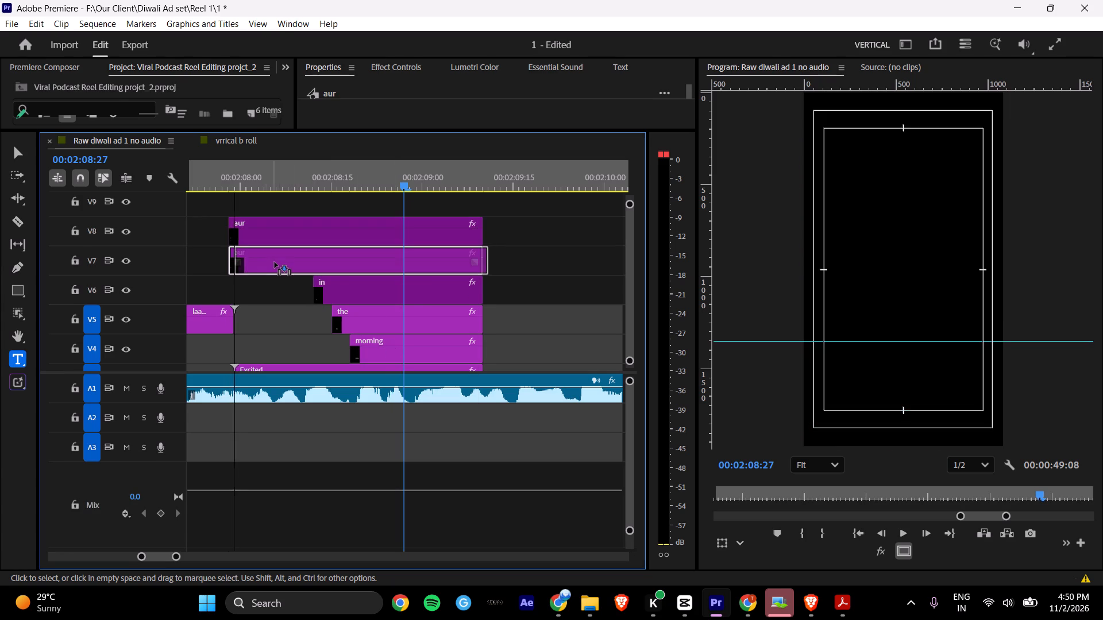
{"action": "left_click_drag", "start_coordinate": [275, 262], "coordinate": [281, 264]}
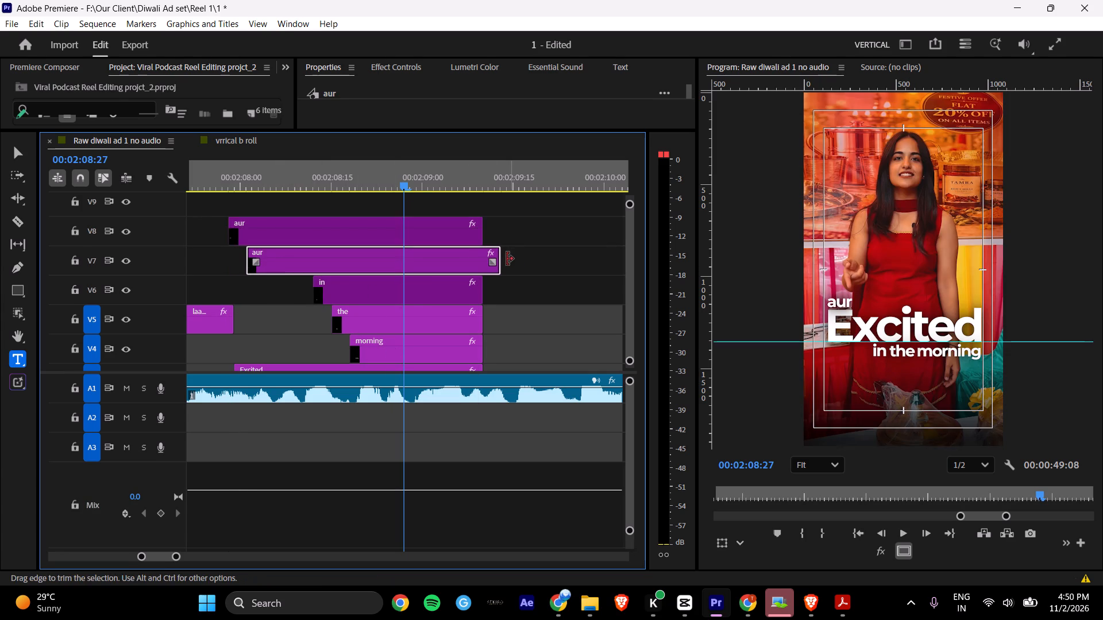
{"action": "left_click_drag", "start_coordinate": [495, 259], "coordinate": [504, 264]}
{"action": "left_click_drag", "start_coordinate": [498, 257], "coordinate": [485, 254]}
{"action": "left_click_drag", "start_coordinate": [400, 175], "coordinate": [411, 179]}
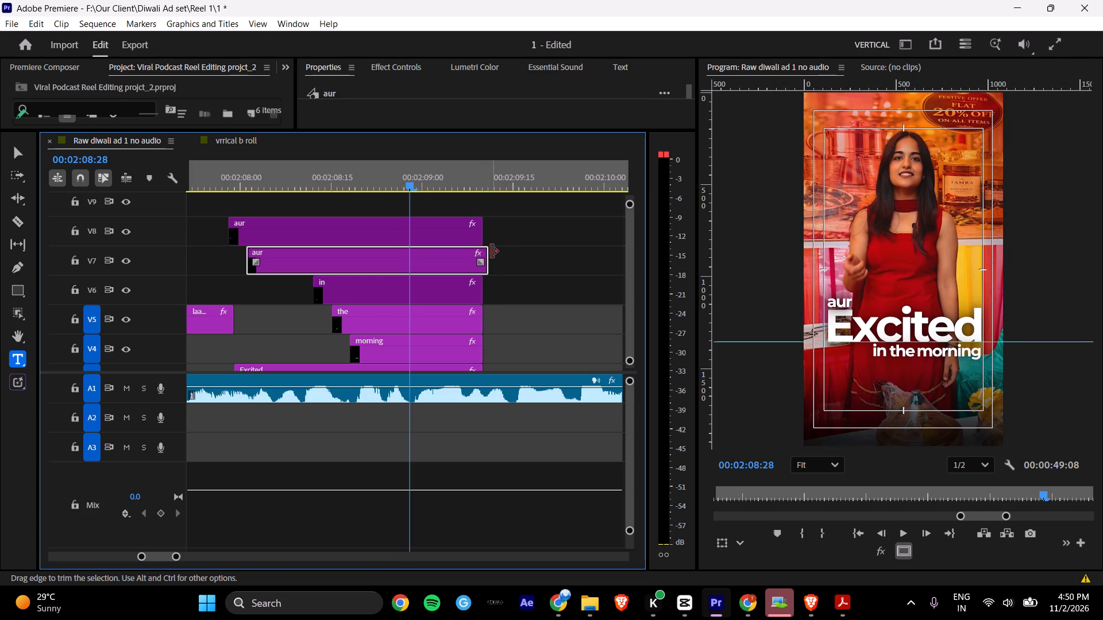
{"action": "left_click_drag", "start_coordinate": [486, 253], "coordinate": [478, 254]}
{"action": "left_click_drag", "start_coordinate": [423, 181], "coordinate": [440, 187]}
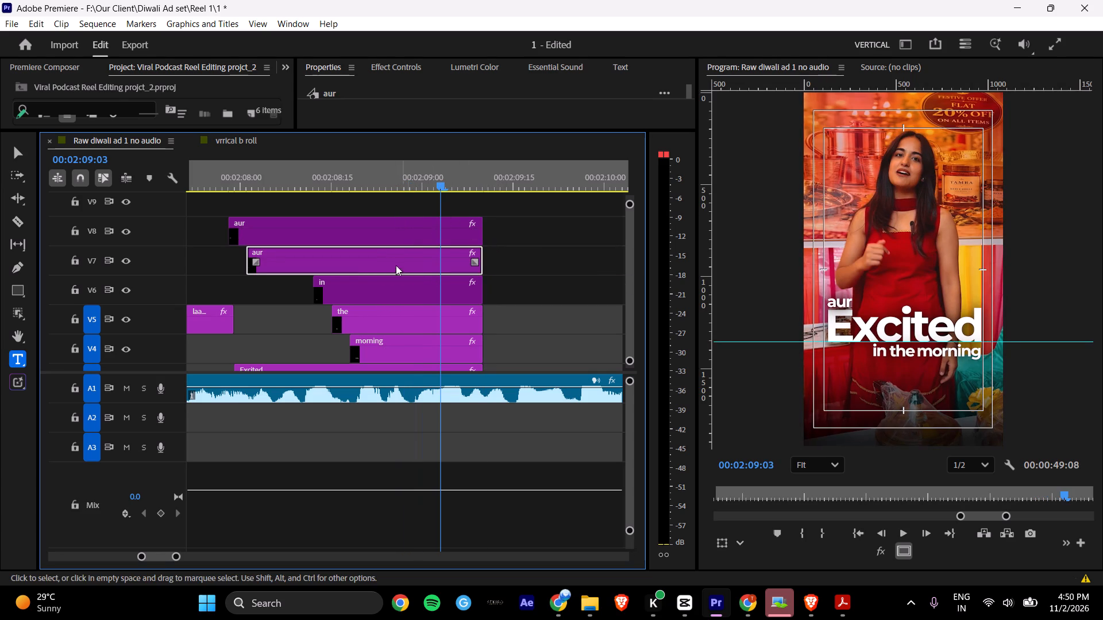
Set the V7 "aur" copy's horizontal Vector Motion position to 692 so it sits beside the first "aur".
{"action": "left_click_drag", "start_coordinate": [438, 130], "coordinate": [445, 192]}
{"action": "left_click", "coordinate": [401, 68]}
{"action": "left_click_drag", "start_coordinate": [456, 140], "coordinate": [490, 152]}
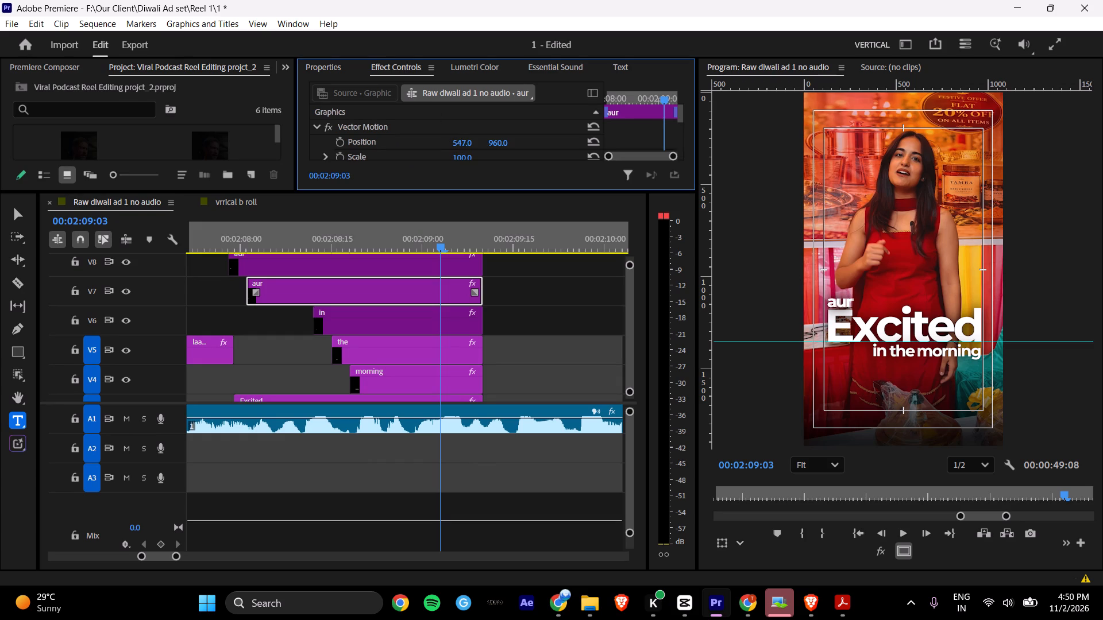
{"action": "left_click_drag", "start_coordinate": [490, 152], "coordinate": [575, 173]}
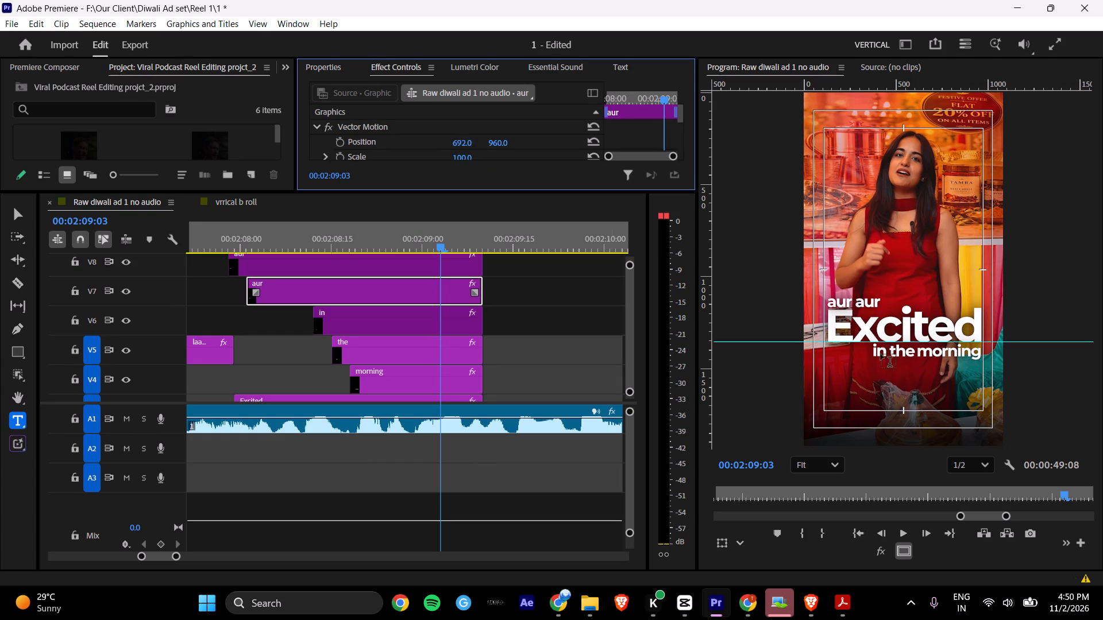
Change the second "aur" caption on V7 to "isi" and check its spacing up close.
{"action": "double_click", "coordinate": [870, 303]}
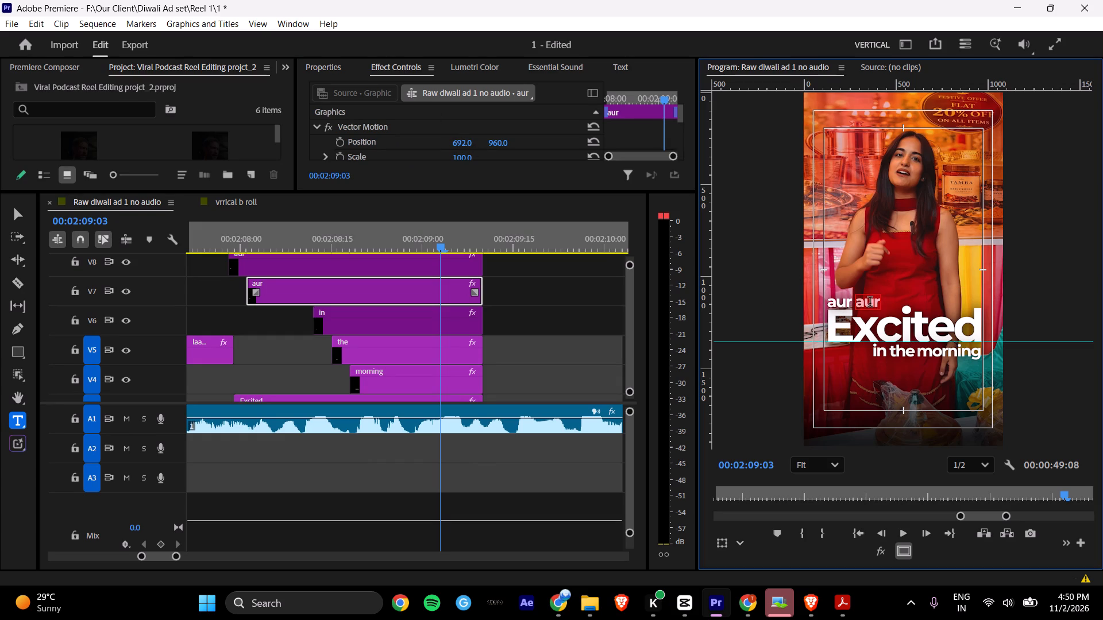
{"action": "type", "text": "isi"}
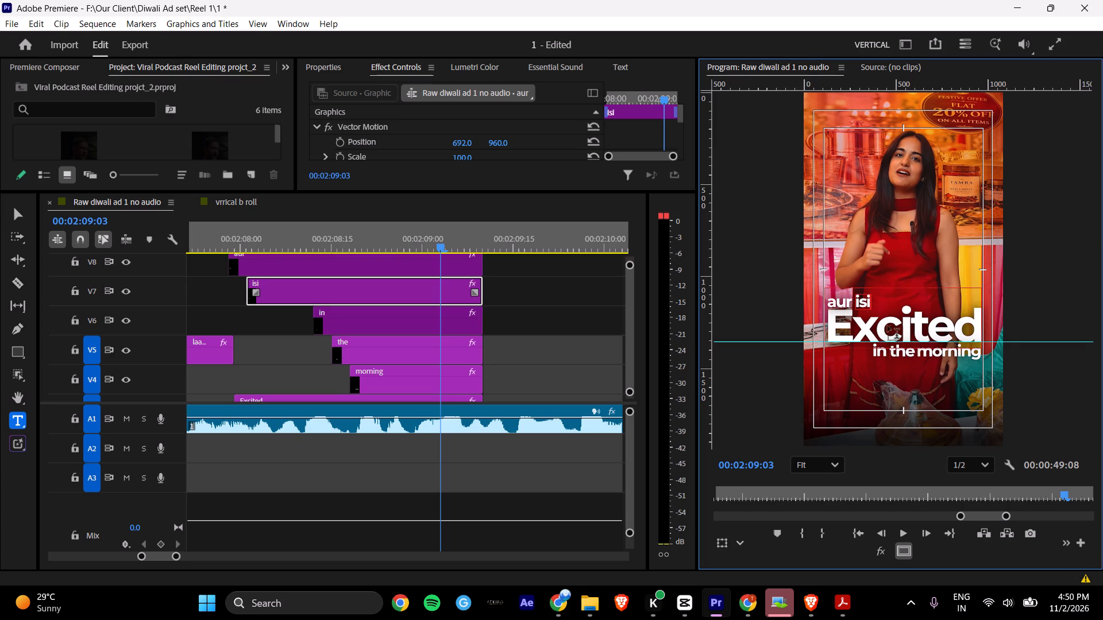
{"action": "scroll", "coordinate": [873, 315], "scroll_direction": "up", "scroll_amount": 9}
{"action": "scroll", "coordinate": [828, 294], "scroll_direction": "up", "scroll_amount": 3}
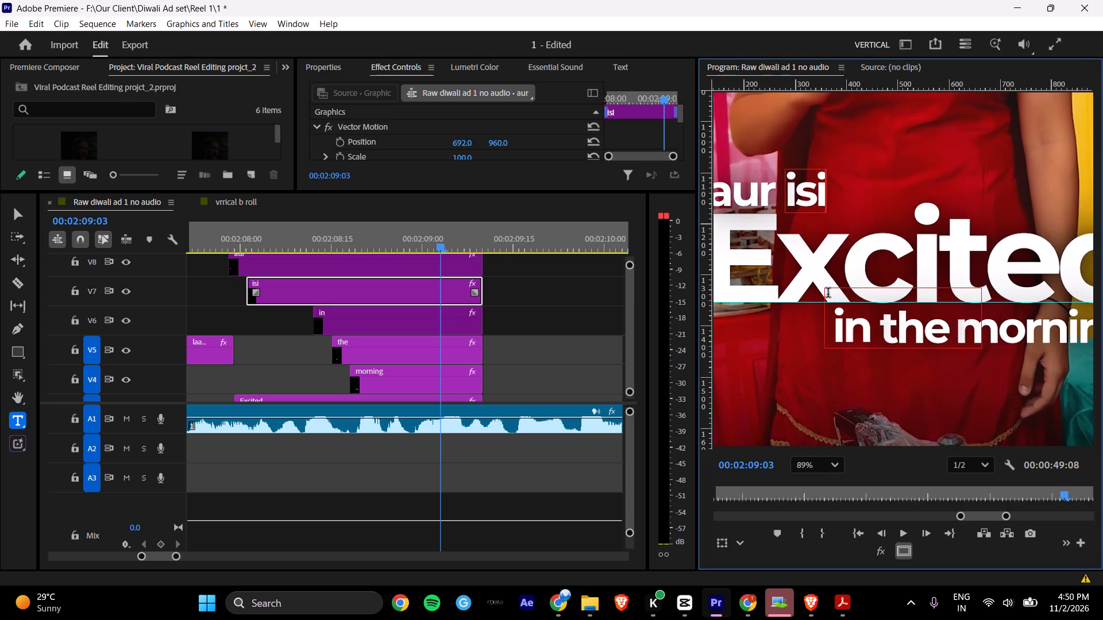
{"action": "scroll", "coordinate": [865, 224], "scroll_direction": "down", "scroll_amount": 4}
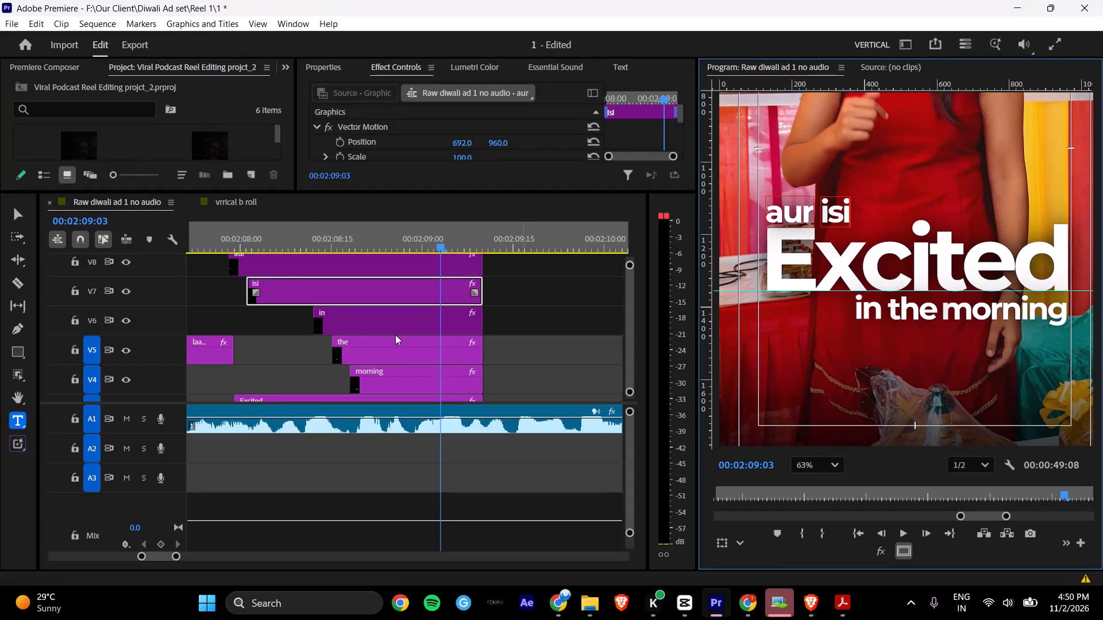
Replace the large "Excited" caption on V3 with "taste", checking the wording in the TAMRA script PDF.
{"action": "scroll", "coordinate": [410, 351], "scroll_direction": "down", "scroll_amount": 3}
{"action": "scroll", "coordinate": [410, 351], "scroll_direction": "up", "scroll_amount": 3}
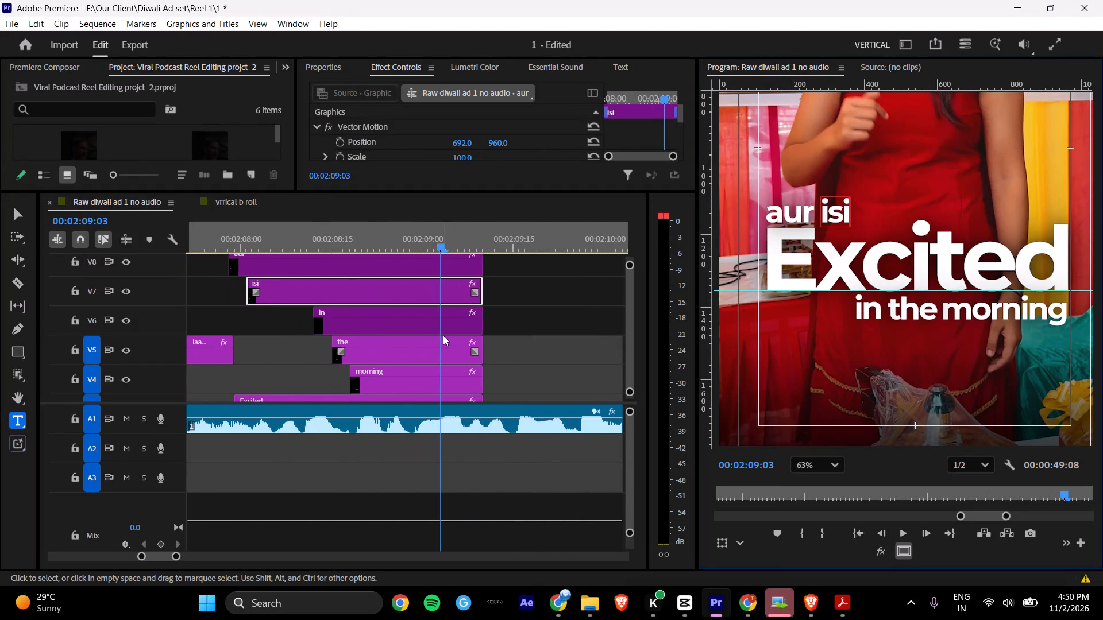
{"action": "scroll", "coordinate": [387, 334], "scroll_direction": "down", "scroll_amount": 5, "text": "shift"}
{"action": "scroll", "coordinate": [369, 361], "scroll_direction": "up", "scroll_amount": 3, "text": "shift"}
{"action": "scroll", "coordinate": [375, 367], "scroll_direction": "down", "scroll_amount": 2, "text": "ctrl"}
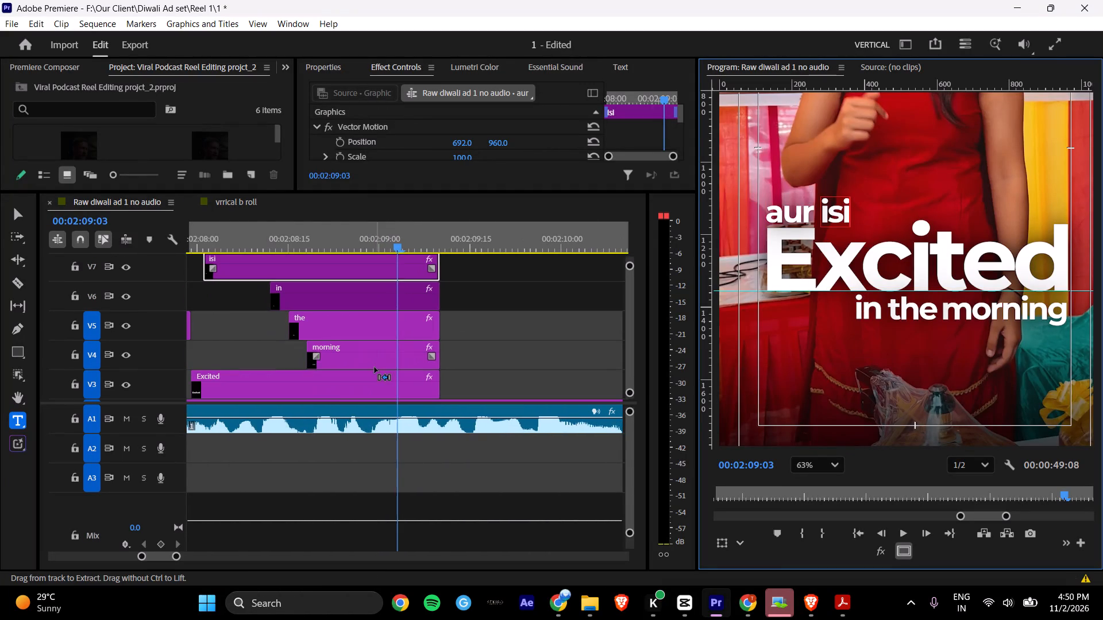
{"action": "left_click", "coordinate": [334, 397]}
{"action": "double_click", "coordinate": [883, 273]}
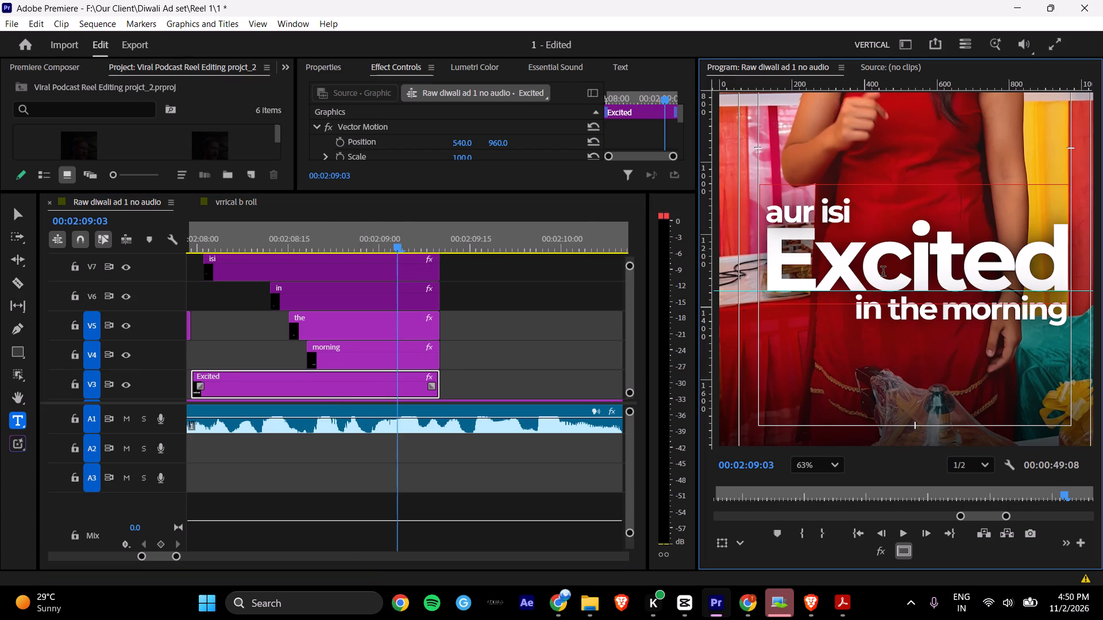
{"action": "left_click", "coordinate": [843, 606]}
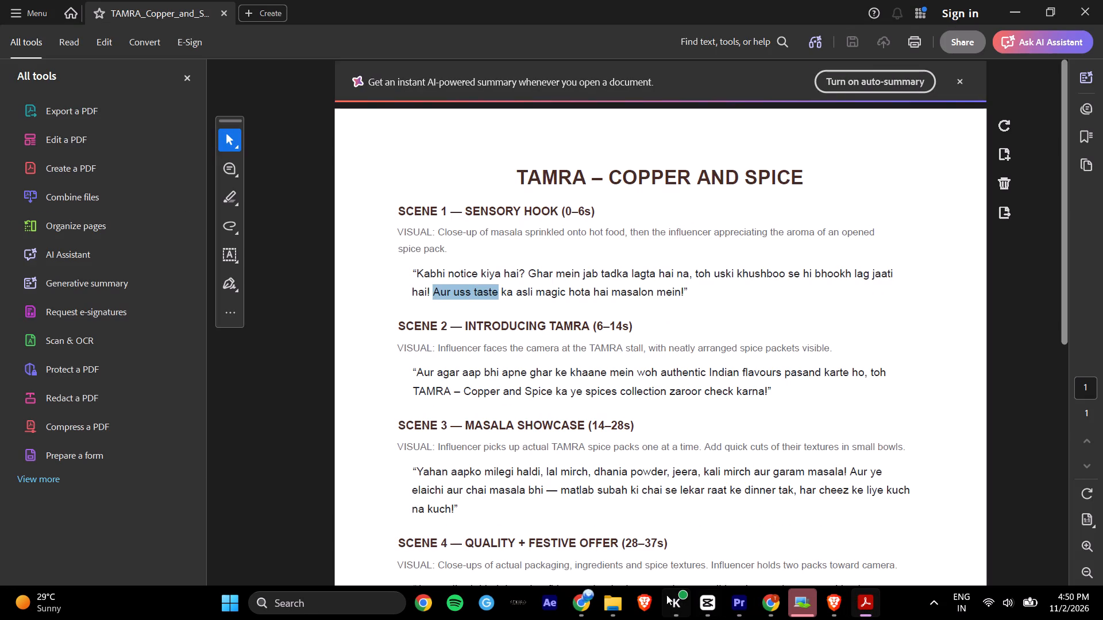
{"action": "left_click", "coordinate": [738, 594]}
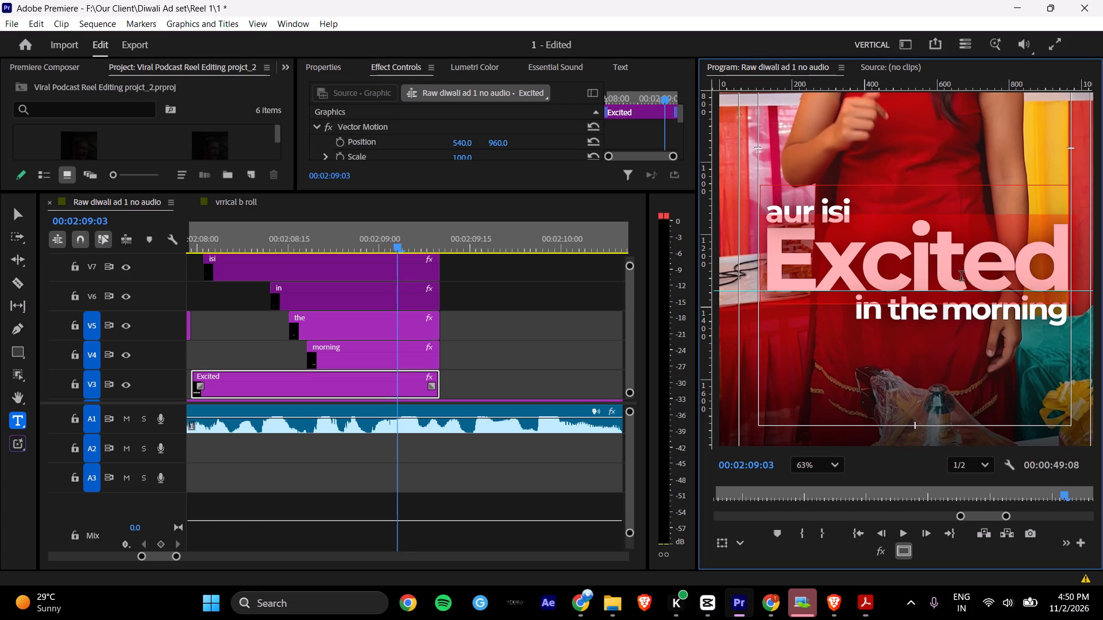
{"action": "left_click", "coordinate": [956, 263]}
{"action": "type", "text": "aste"}
{"action": "key", "text": "Right"}
{"action": "key", "text": "Right"}
{"action": "key", "text": "Right"}
{"action": "key", "text": "Right"}
{"action": "key", "text": "Right"}
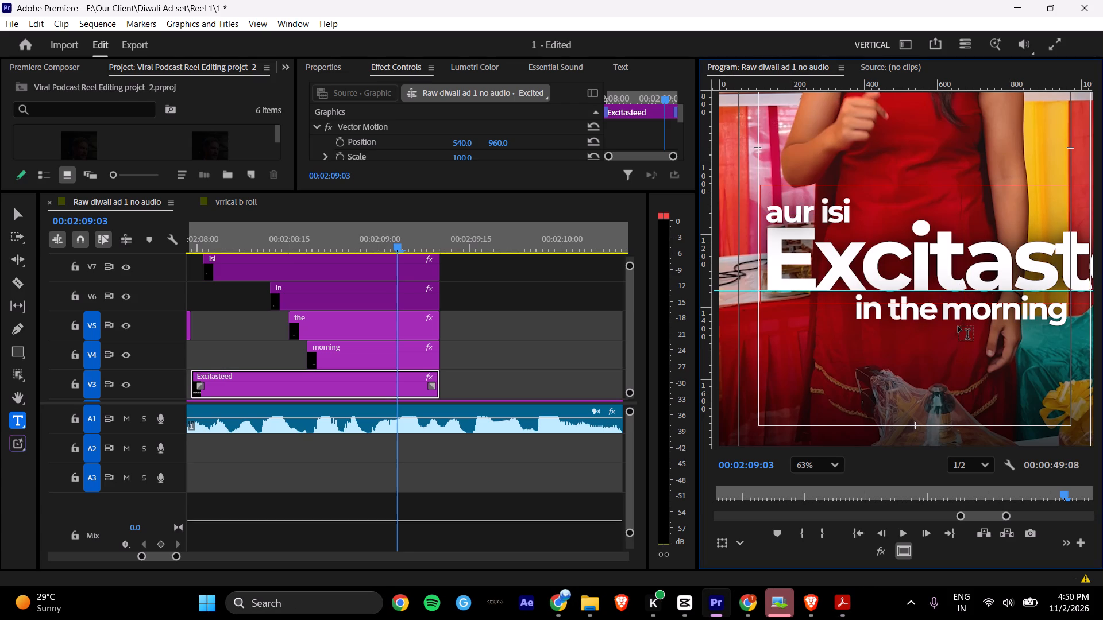
{"action": "key", "text": "BackSpace"}
{"action": "key", "text": "BackSpace"}
{"action": "key", "text": "BackSpace"}
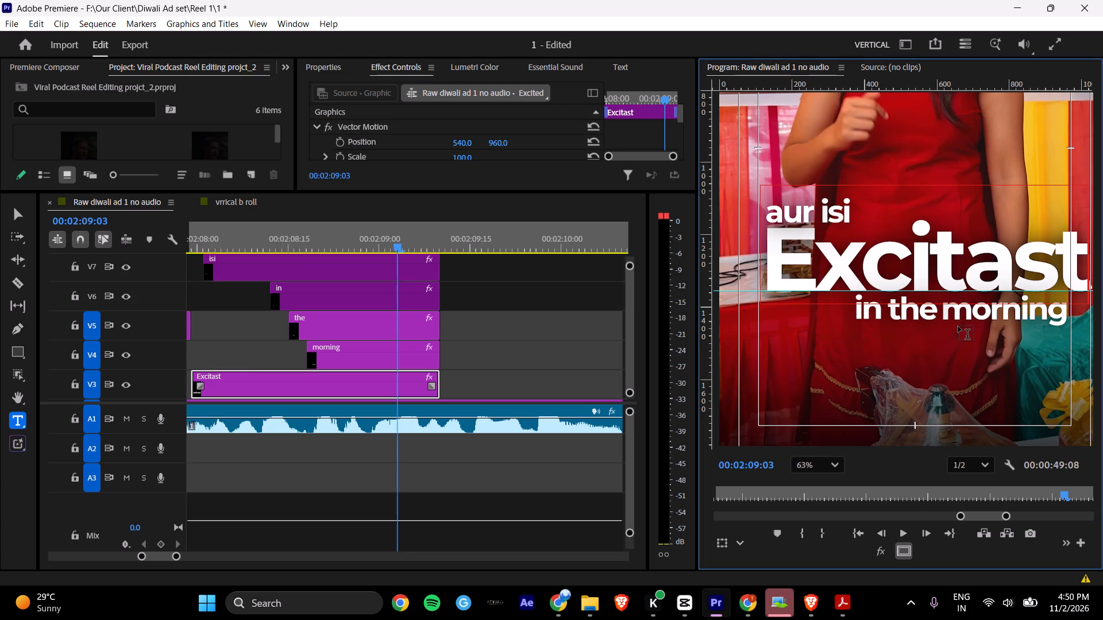
{"action": "key", "text": "e"}
{"action": "key", "text": "Left"}
{"action": "key", "text": "Left"}
{"action": "key", "text": "Left"}
{"action": "key", "text": "Left"}
{"action": "key", "text": "Left"}
{"action": "key", "text": "Left"}
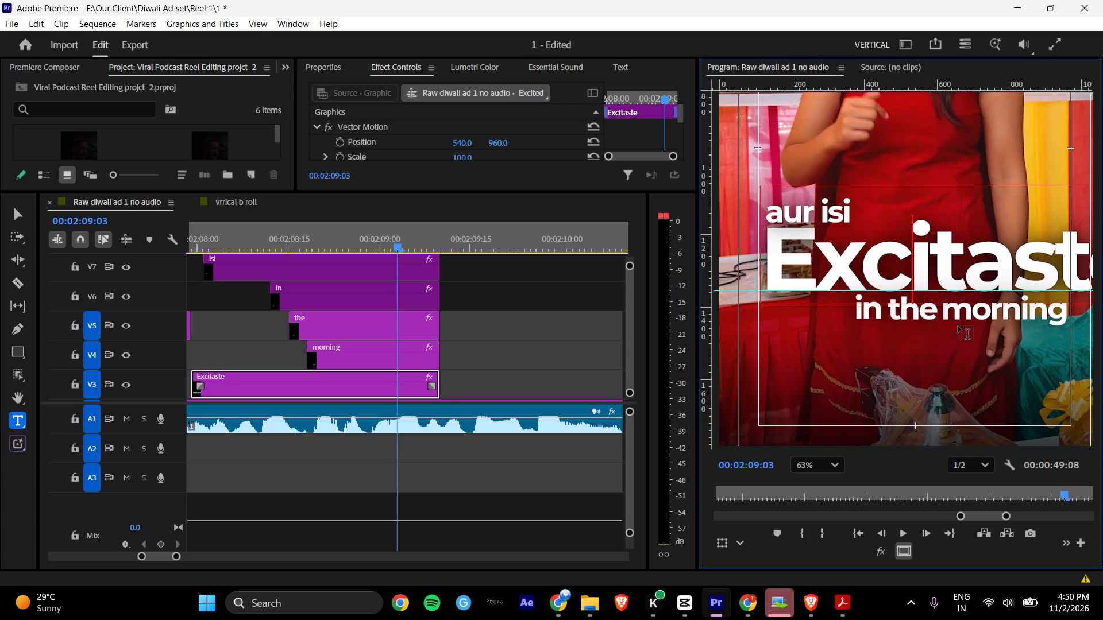
{"action": "key", "text": "Right"}
{"action": "key", "text": "BackSpace"}
{"action": "key", "text": "BackSpace"}
{"action": "key", "text": "BackSpace"}
{"action": "key", "text": "BackSpace"}
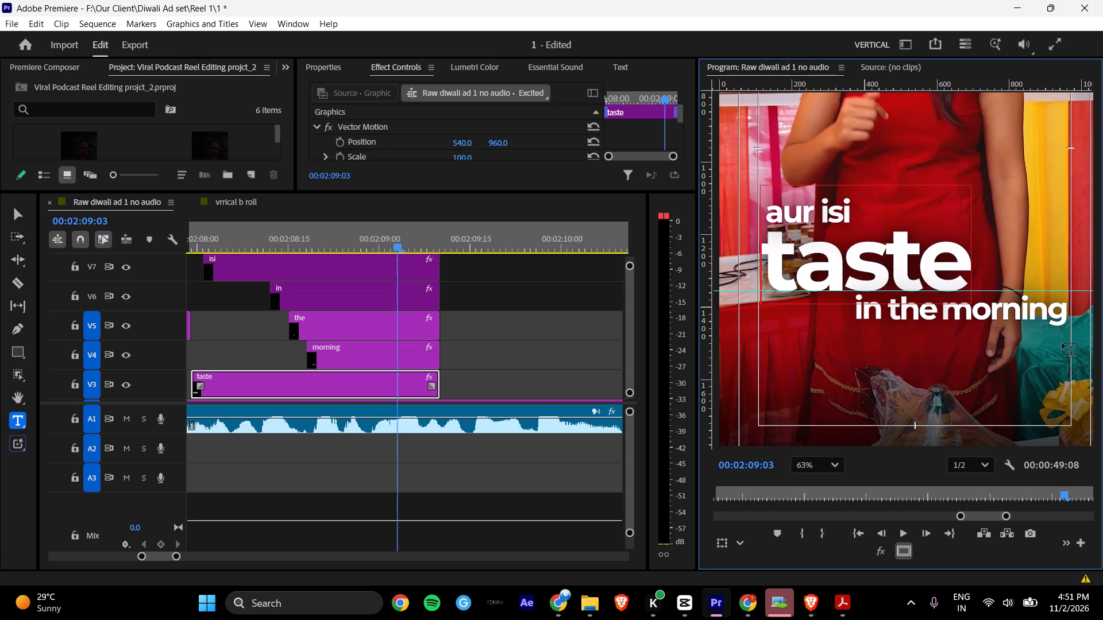
Capitalize the first letter of the V3 caption so it reads "Taste".
{"action": "left_click", "coordinate": [791, 259]}
{"action": "key", "text": "BackSpace"}
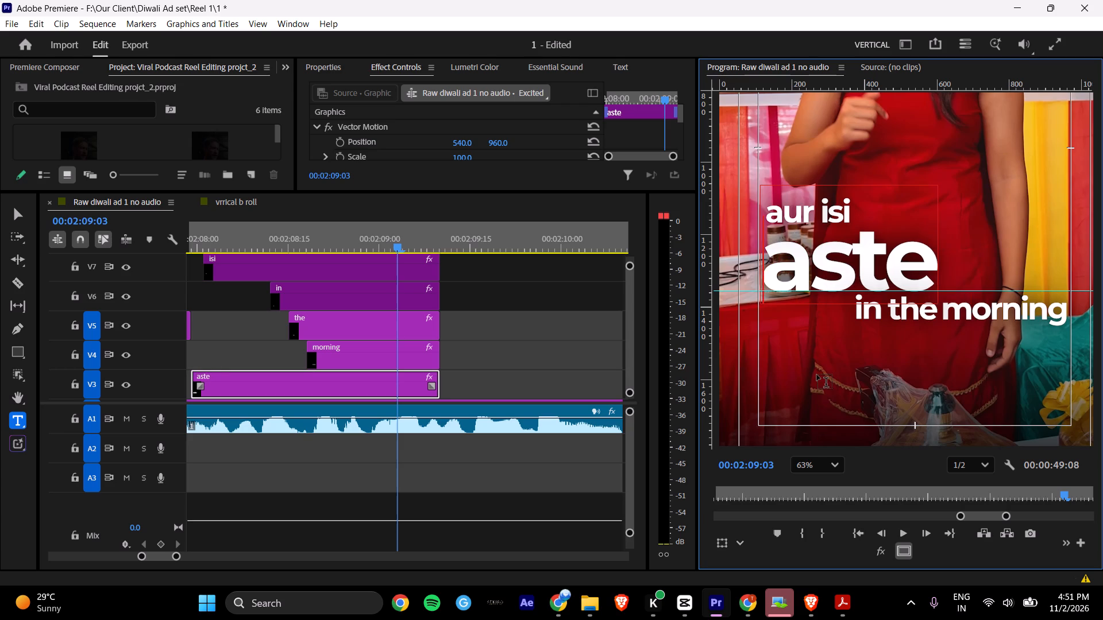
{"action": "key", "text": "shift+t"}
{"action": "key", "text": "BackSpace"}
{"action": "key", "text": "ctrl+z"}
{"action": "key", "text": "shift+t"}
{"action": "key", "text": "Left"}
{"action": "key", "text": "BackSpace"}
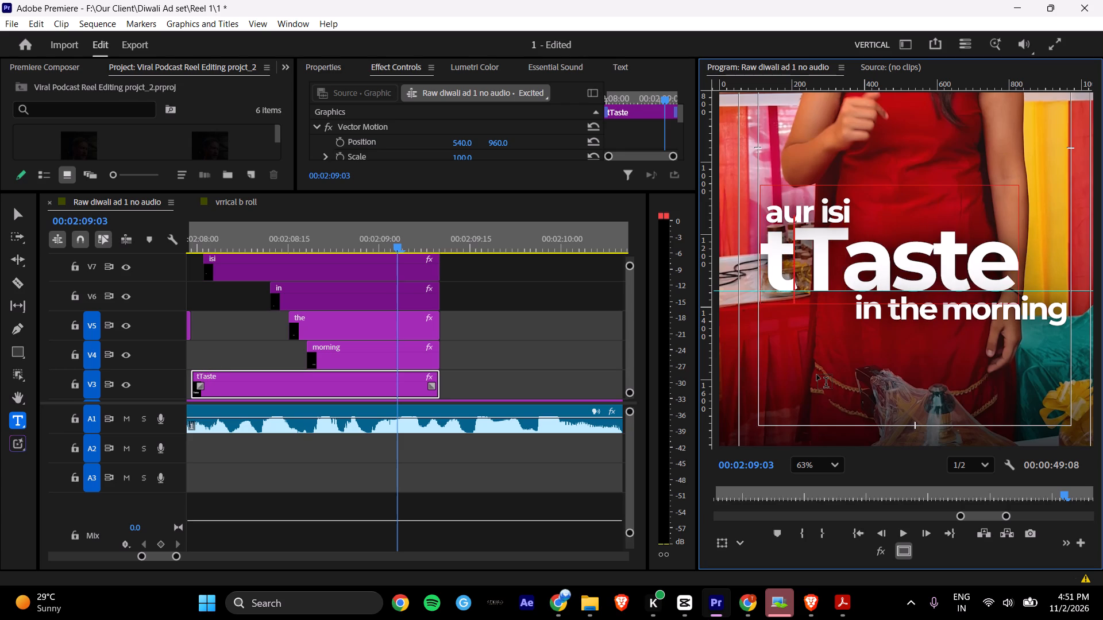
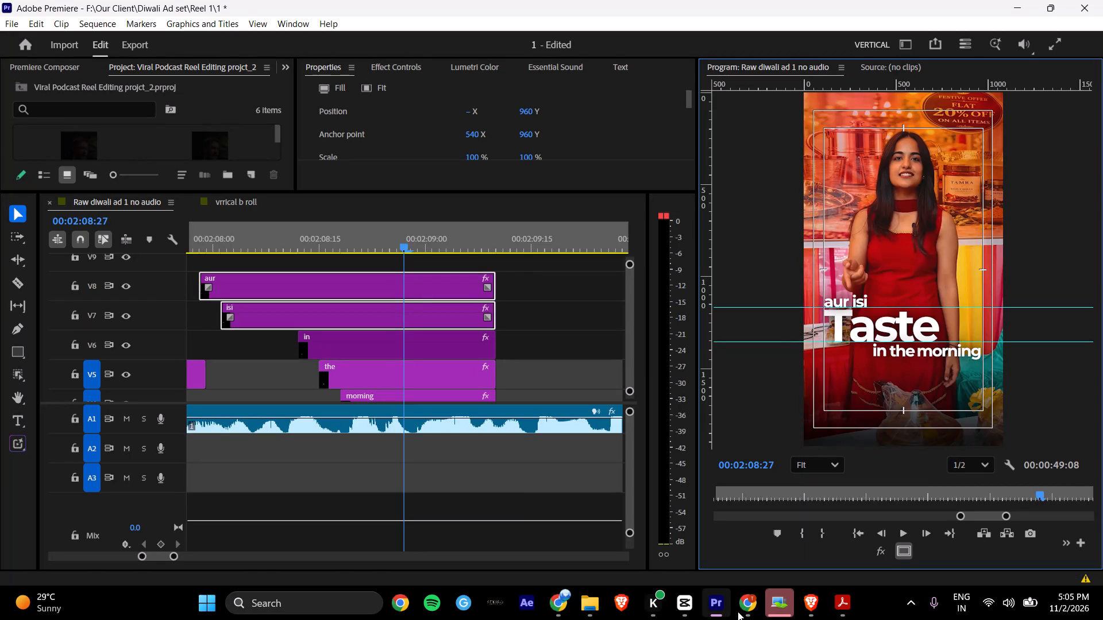
Play back the "aur isi Taste" caption passage repeatedly from 00:02:08:01 and check its words and timing against the speech.
{"action": "left_click", "coordinate": [222, 249]}
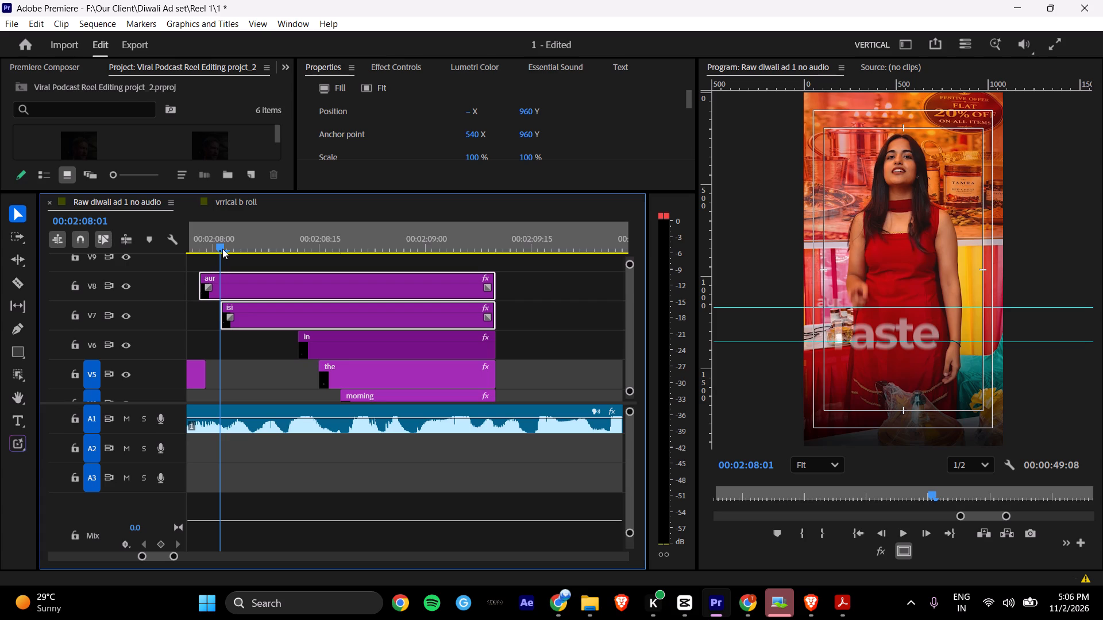
{"action": "key", "text": "space"}
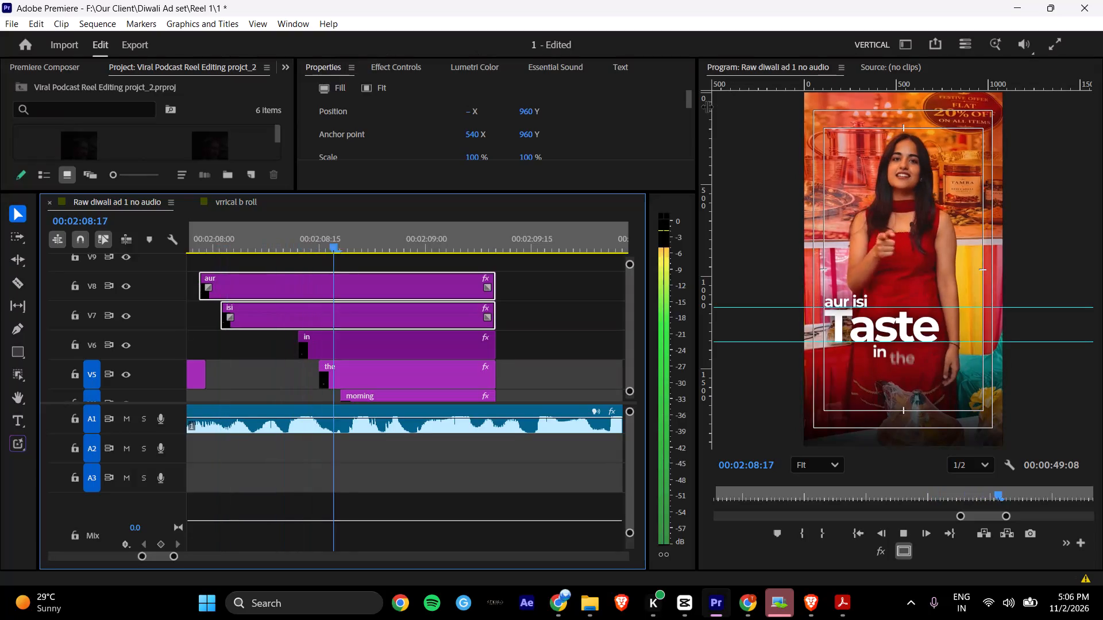
{"action": "key", "text": "space"}
{"action": "key", "text": "space"}
{"action": "key", "text": "space"}
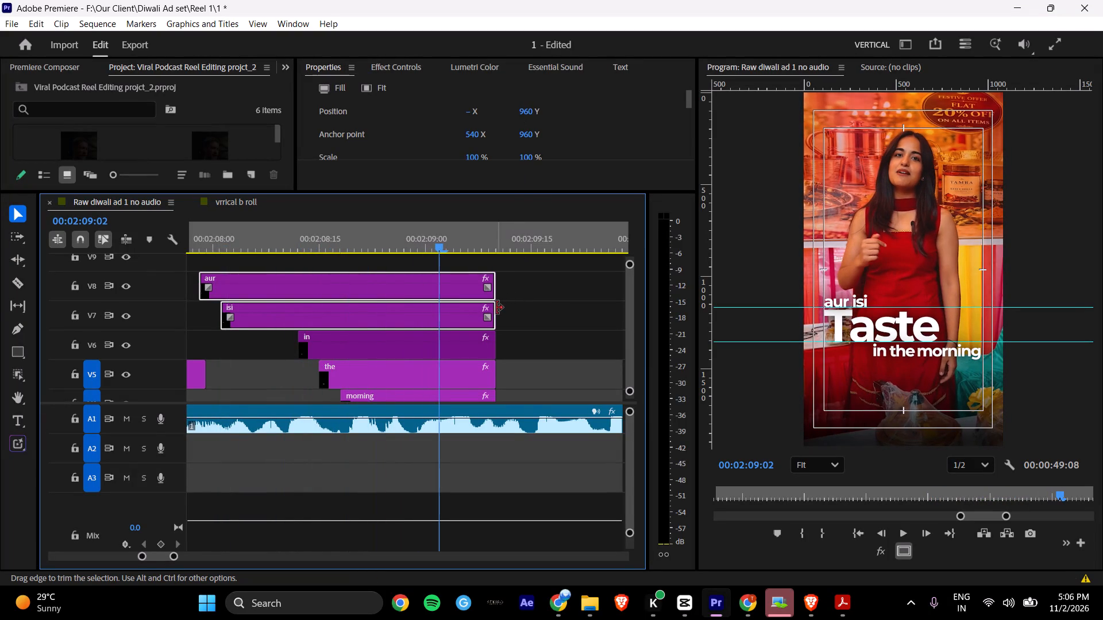
{"action": "key", "text": "space"}
{"action": "key", "text": "space"}
{"action": "left_click_drag", "start_coordinate": [421, 225], "coordinate": [347, 234]}
{"action": "key", "text": "space"}
{"action": "key", "text": "space"}
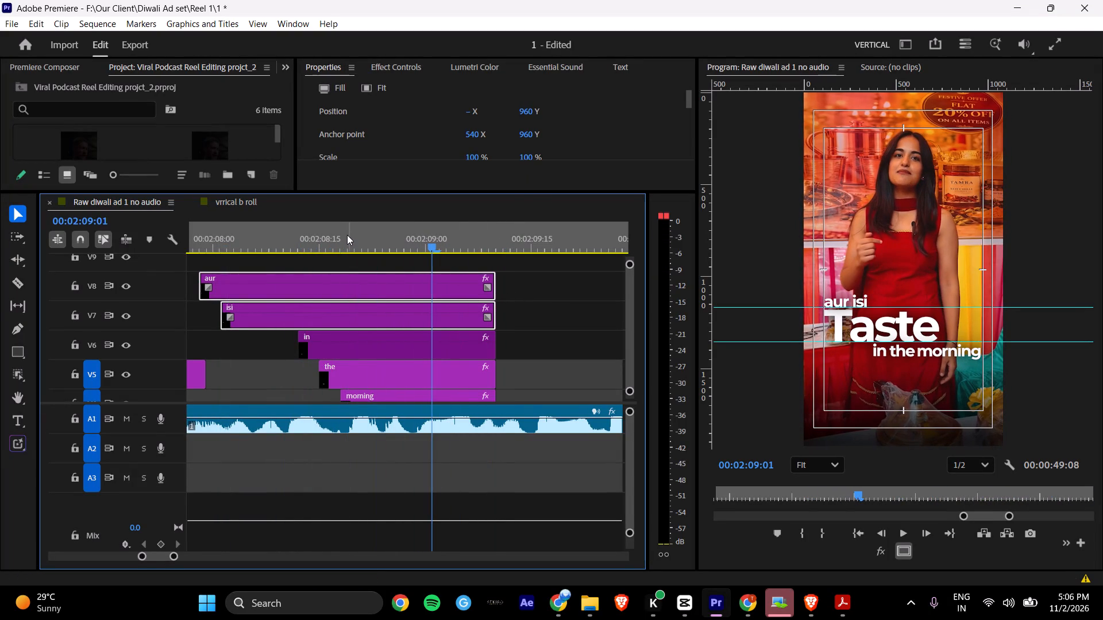
{"action": "key", "text": "space"}
{"action": "key", "text": "space"}
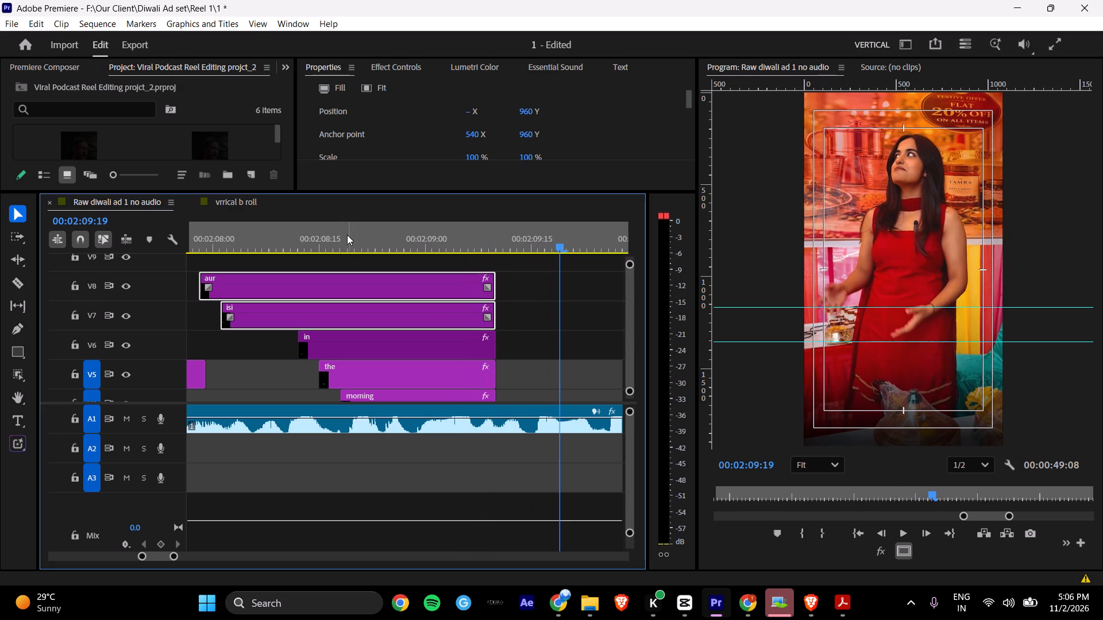
{"action": "left_click_drag", "start_coordinate": [364, 227], "coordinate": [354, 234]}
{"action": "key", "text": "space"}
{"action": "key", "text": "space"}
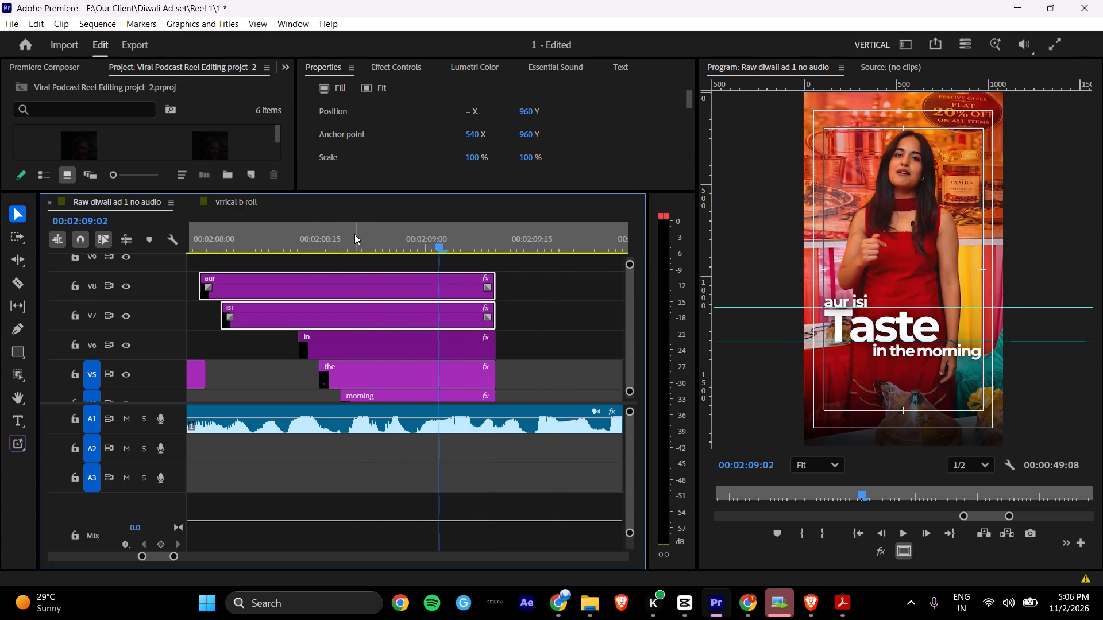
{"action": "left_click", "coordinate": [354, 234]}
{"action": "key", "text": "space"}
{"action": "key", "text": "space"}
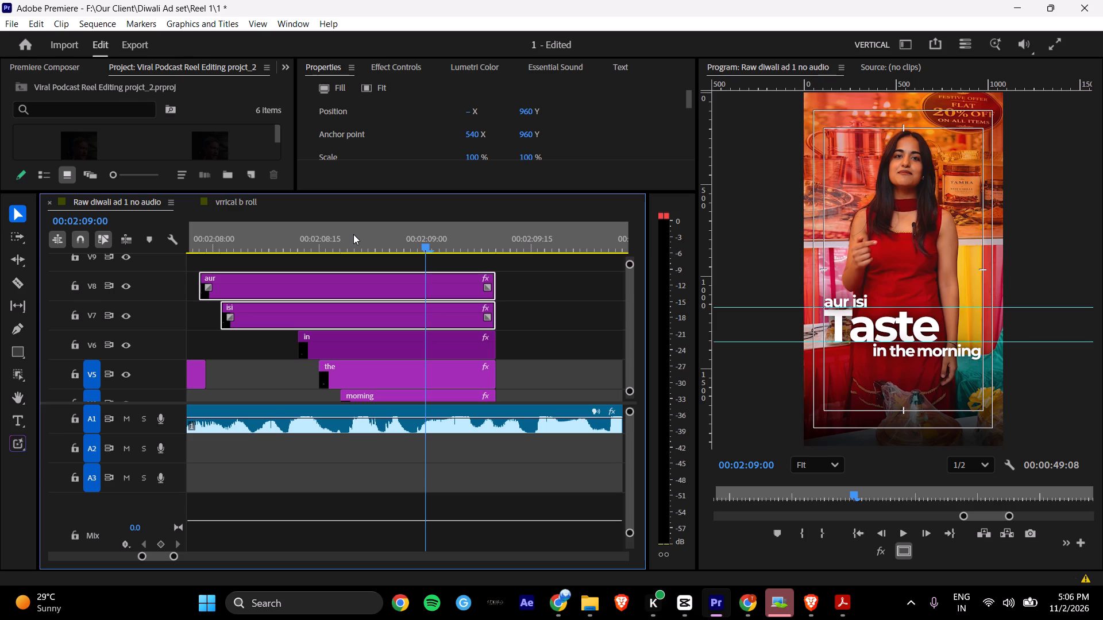
Replace the caption word "in" beneath "Taste" with "ka" and the caption word "the" with "asli".
{"action": "left_click", "coordinate": [337, 351]}
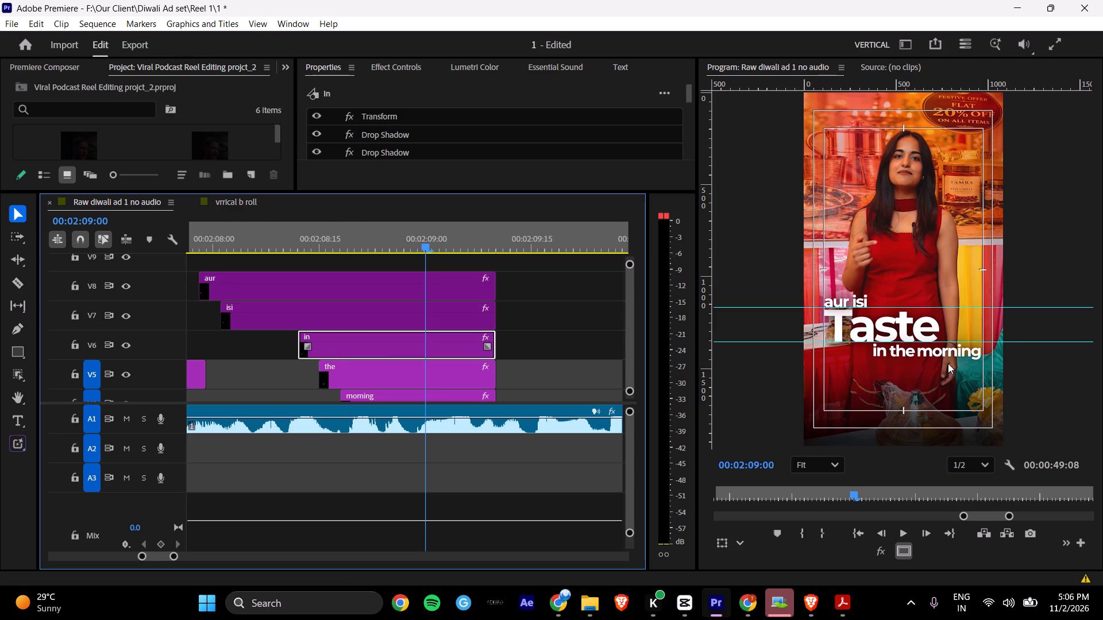
{"action": "double_click", "coordinate": [880, 355]}
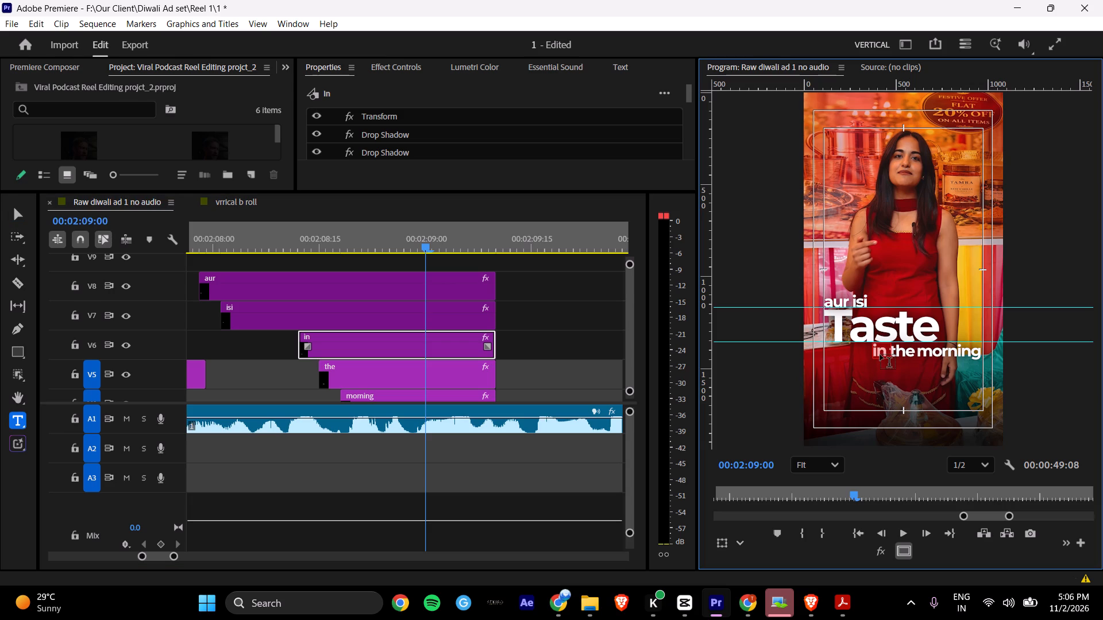
{"action": "type", "text": "ka"}
{"action": "key", "text": "space"}
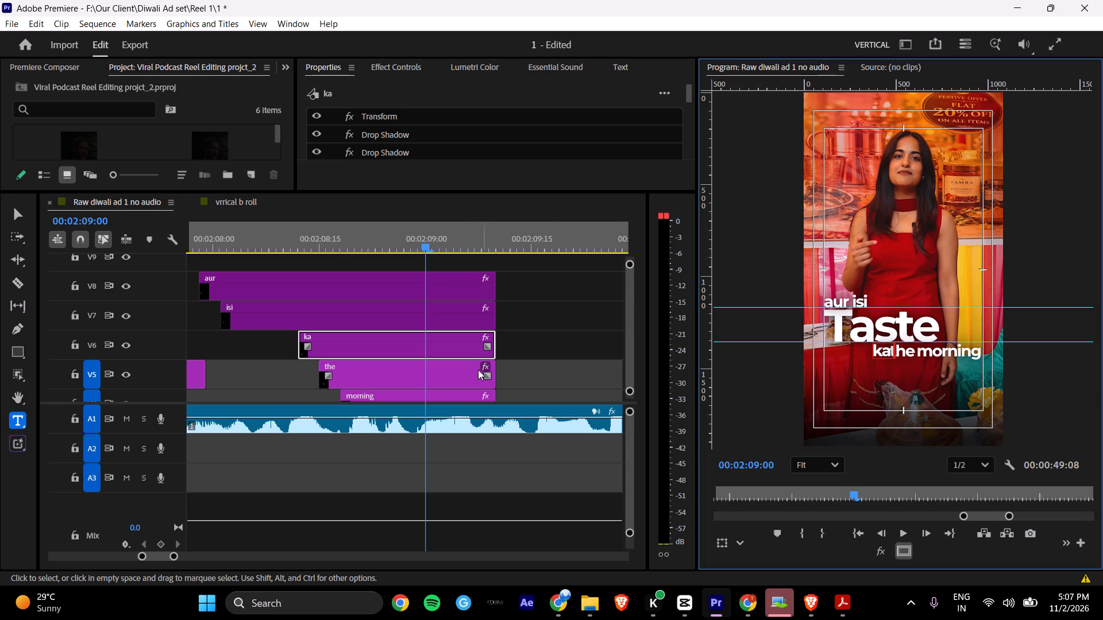
{"action": "left_click", "coordinate": [413, 379]}
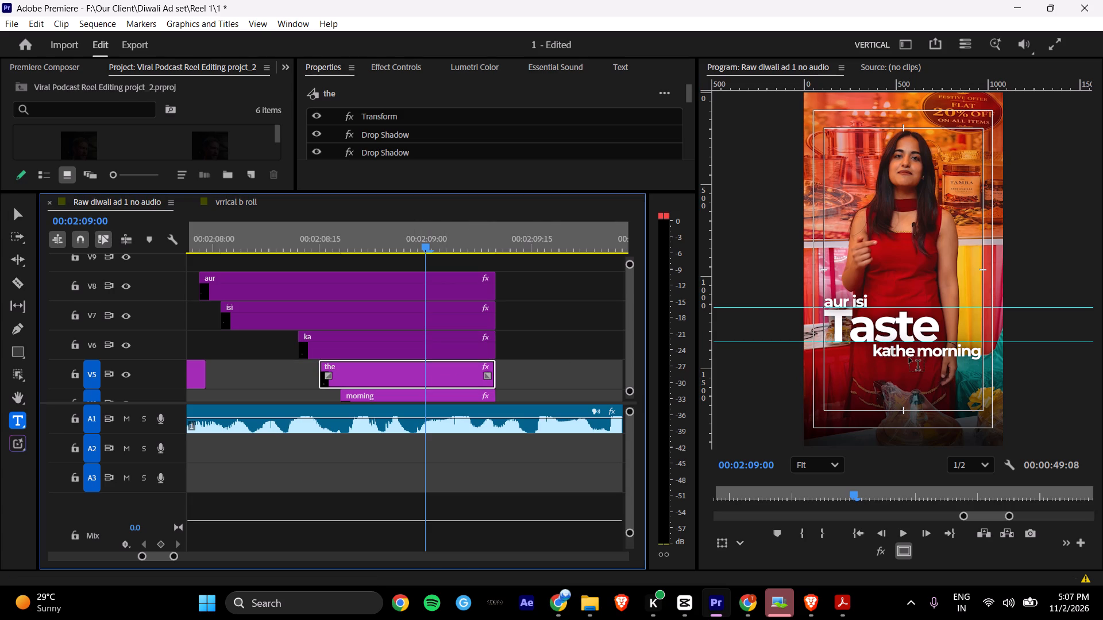
{"action": "double_click", "coordinate": [909, 352]}
{"action": "type", "text": "asli"}
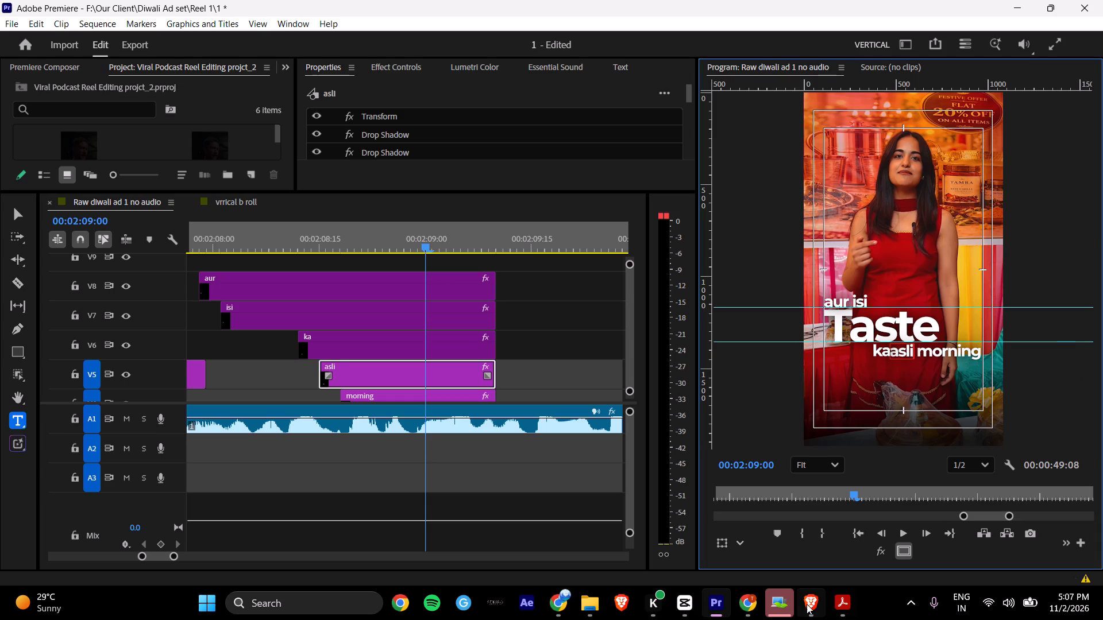
Switch to Brave, search YouTube for "buddha meditation music" and play the "GREATEST BUDDHA MUSIC of All Time" video.
{"action": "left_click", "coordinate": [804, 607]}
{"action": "triple_click", "coordinate": [453, 75]}
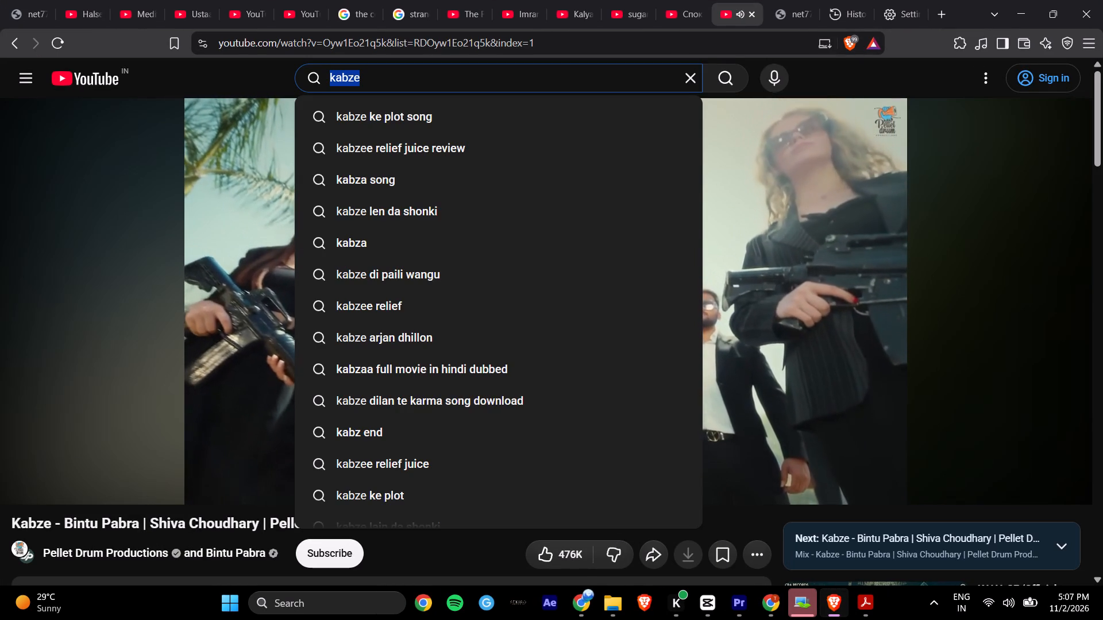
{"action": "type", "text": "budha"}
{"action": "key", "text": "space"}
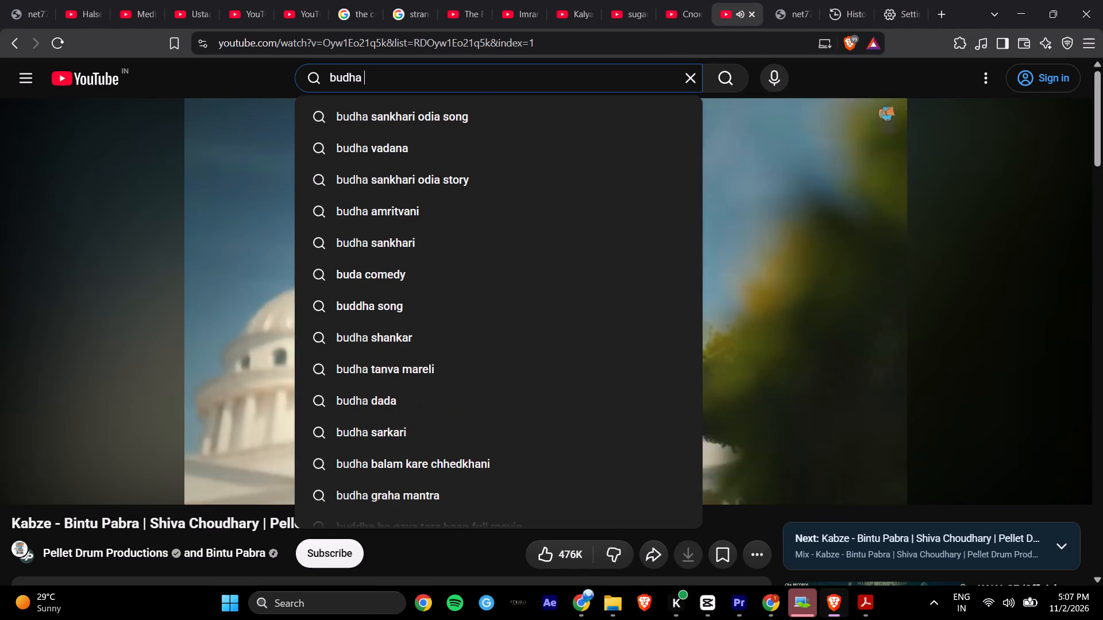
{"action": "type", "text": "medi"}
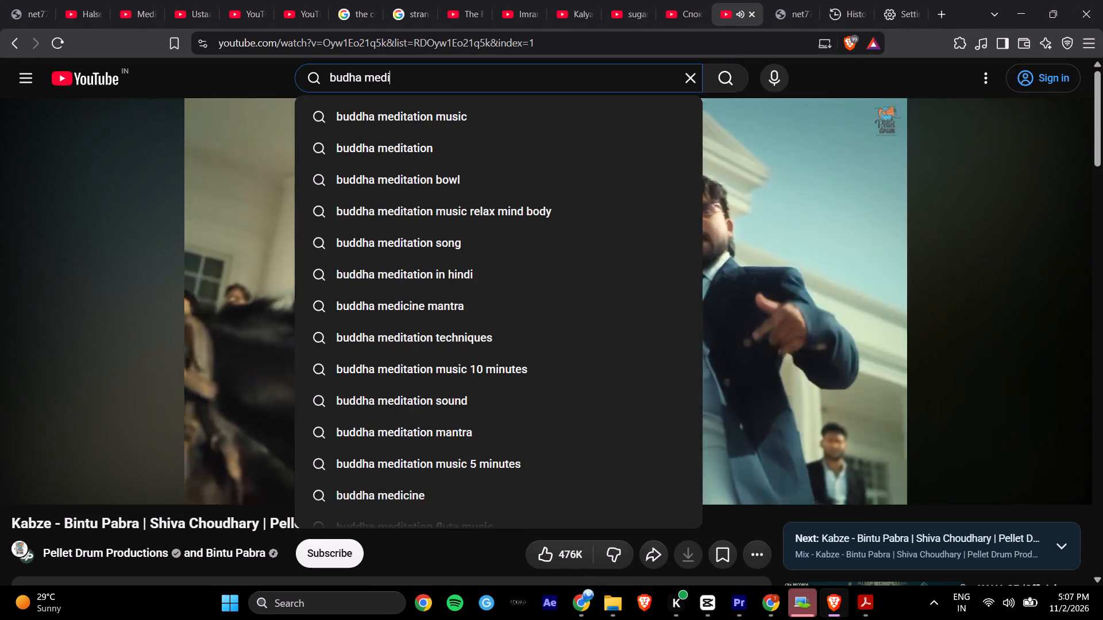
{"action": "key", "text": "Down"}
{"action": "key", "text": "Return"}
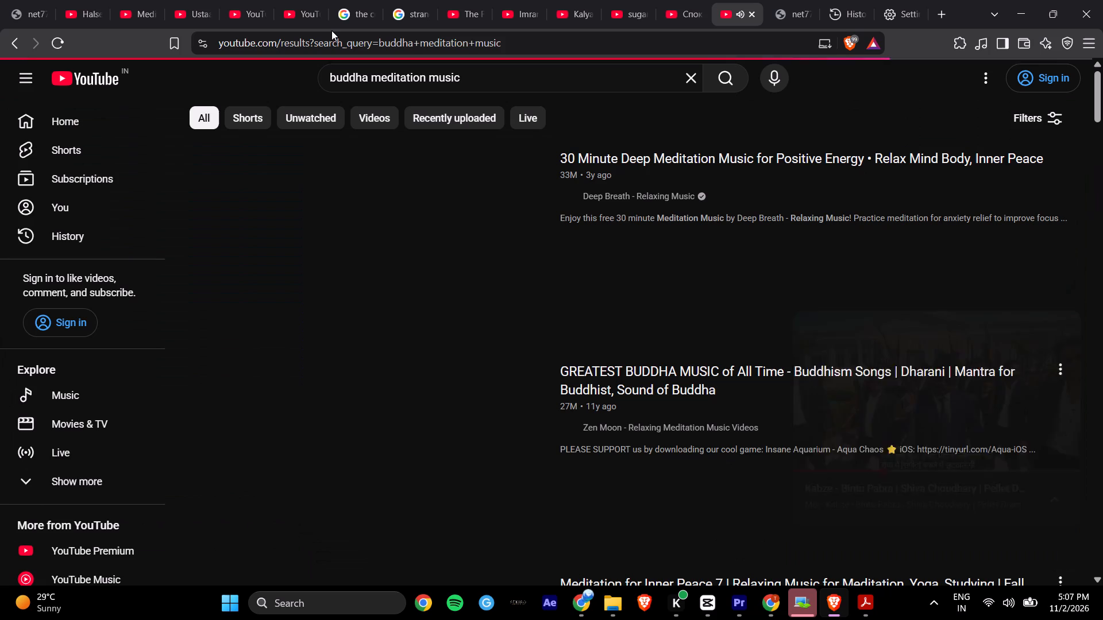
{"action": "scroll", "coordinate": [415, 416], "scroll_direction": "down", "scroll_amount": 1}
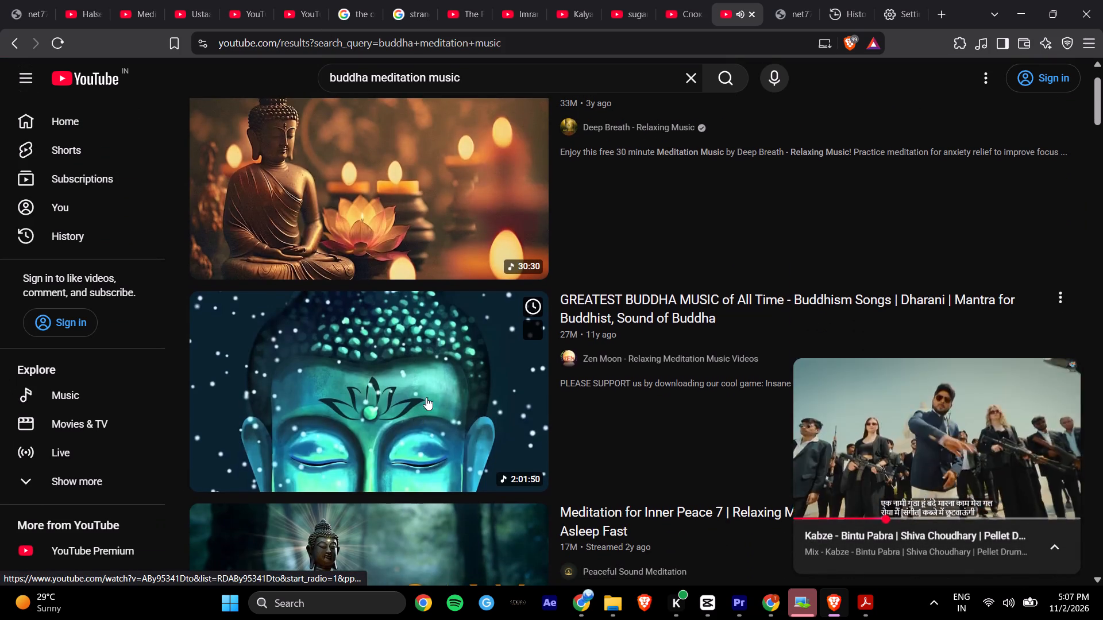
{"action": "left_click", "coordinate": [431, 391]}
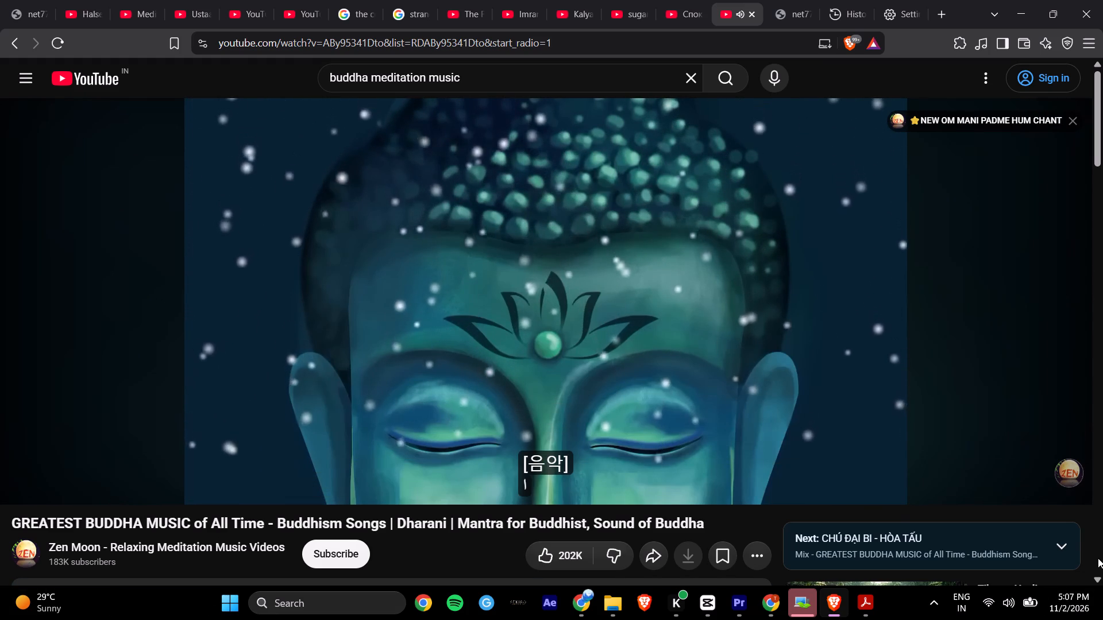
Set the Buddha music video to loop and return to Premiere.
{"action": "right_click", "coordinate": [592, 309]}
{"action": "left_click", "coordinate": [635, 321]}
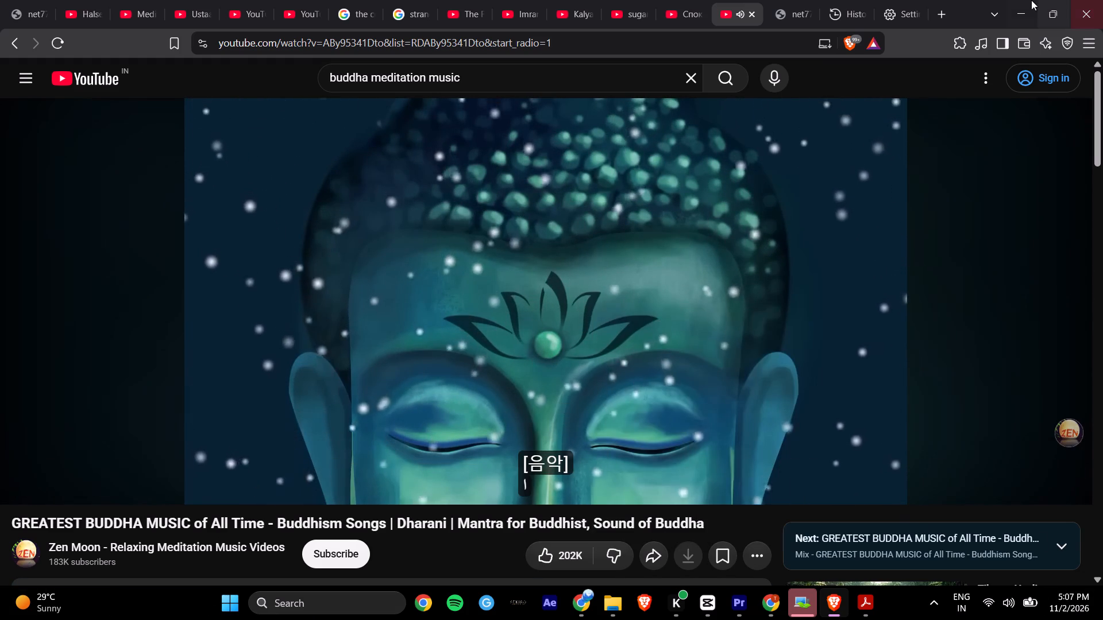
{"action": "left_click", "coordinate": [1031, 0]}
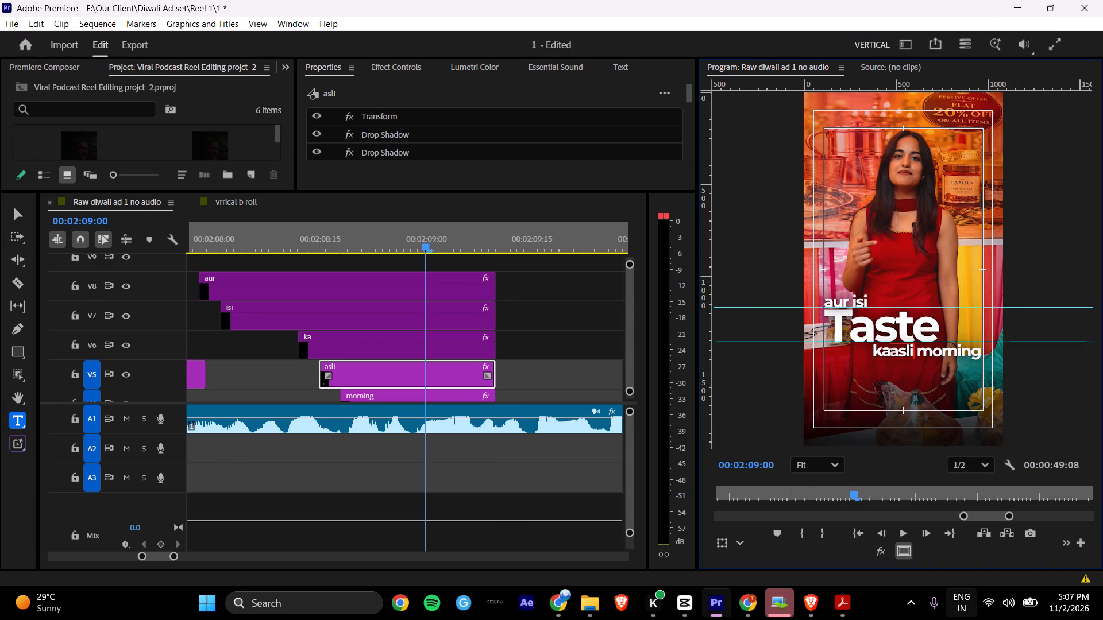
Set the "asli" caption's Vector Motion X position to 556 so a clean word gap separates it from "ka".
{"action": "left_click", "coordinate": [405, 61]}
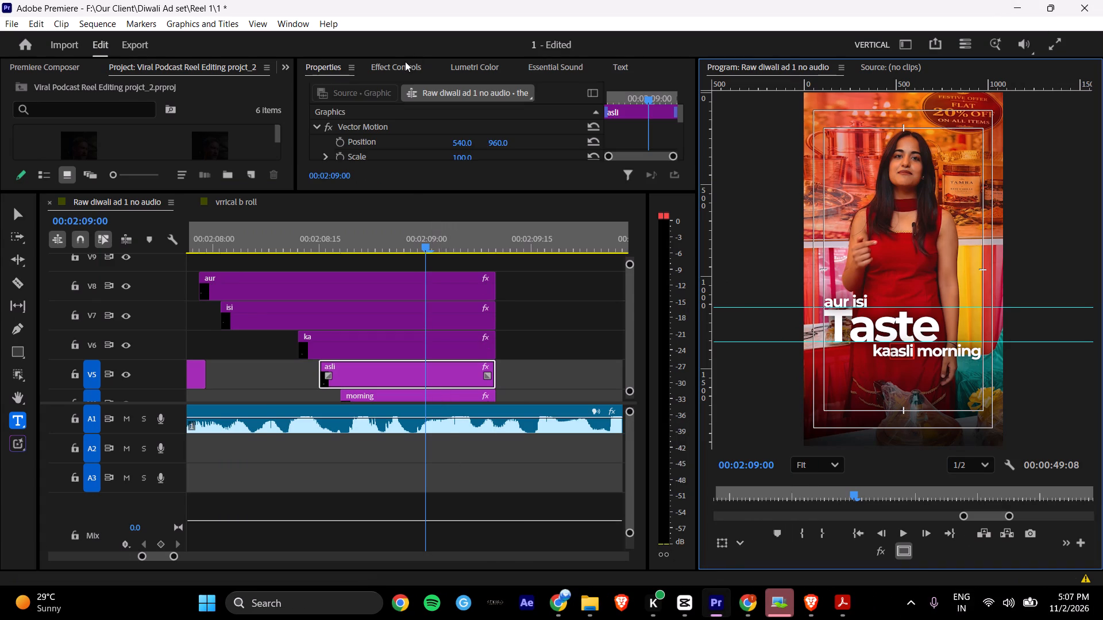
{"action": "left_click_drag", "start_coordinate": [464, 141], "coordinate": [486, 141]}
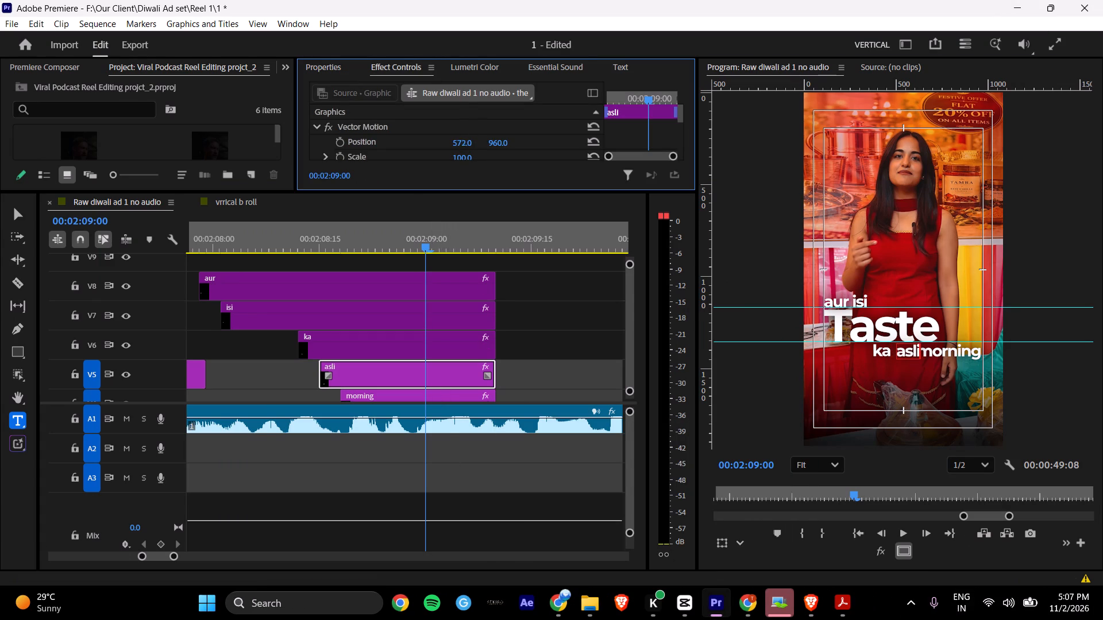
{"action": "left_click_drag", "start_coordinate": [486, 141], "coordinate": [481, 141]}
{"action": "scroll", "coordinate": [871, 348], "scroll_direction": "up", "scroll_amount": 9}
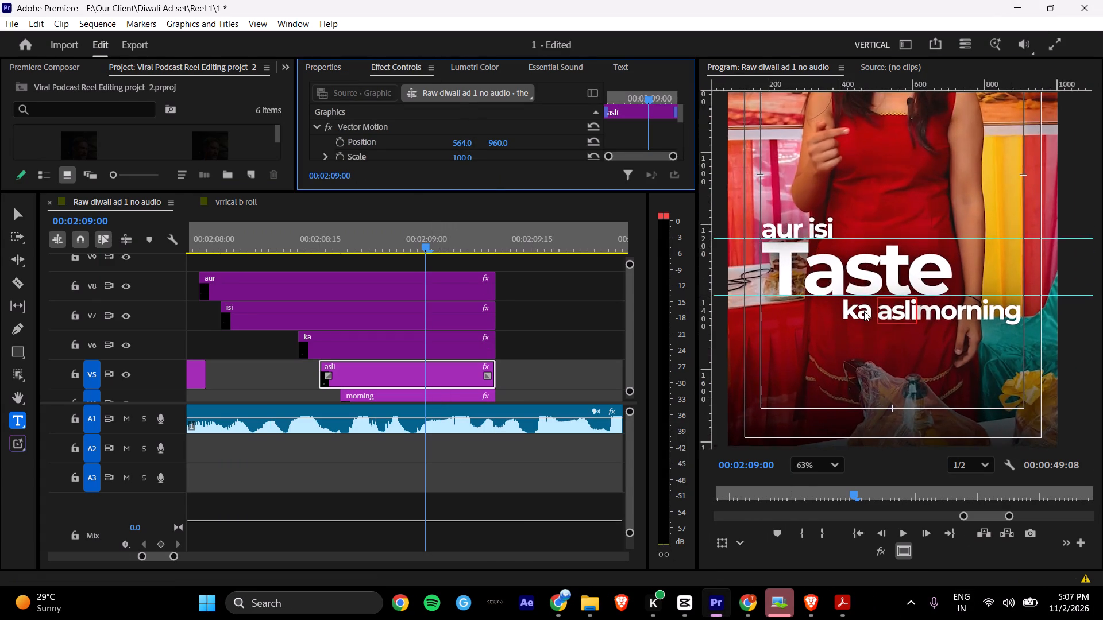
{"action": "scroll", "coordinate": [864, 311], "scroll_direction": "up", "scroll_amount": 5}
{"action": "scroll", "coordinate": [849, 286], "scroll_direction": "down", "scroll_amount": 1}
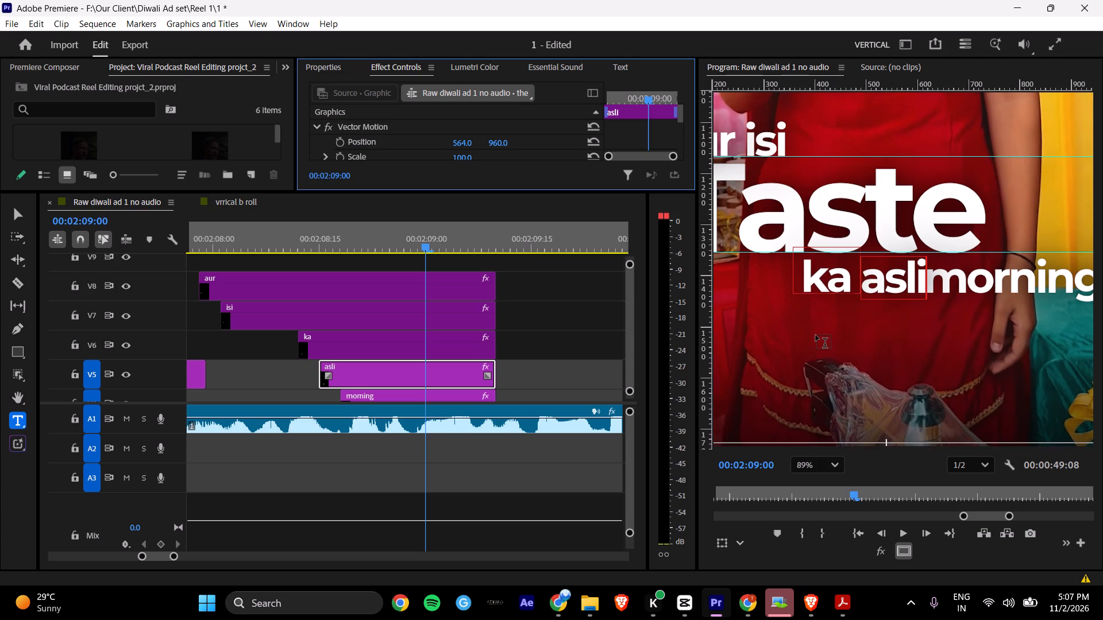
{"action": "left_click", "coordinate": [455, 141]}
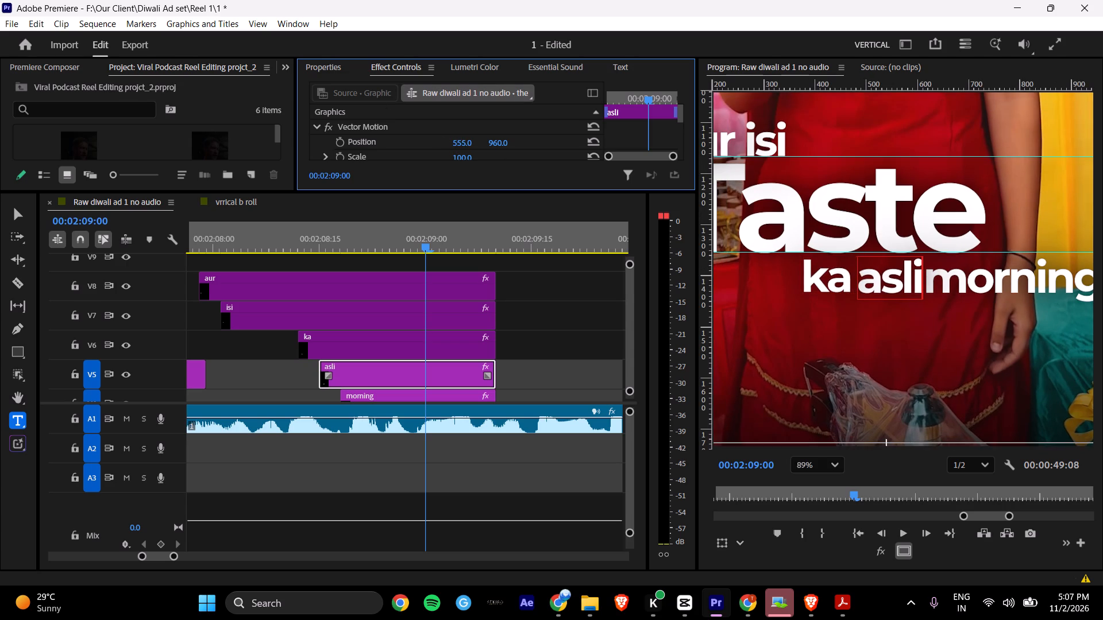
{"action": "scroll", "coordinate": [828, 246], "scroll_direction": "down", "scroll_amount": 8}
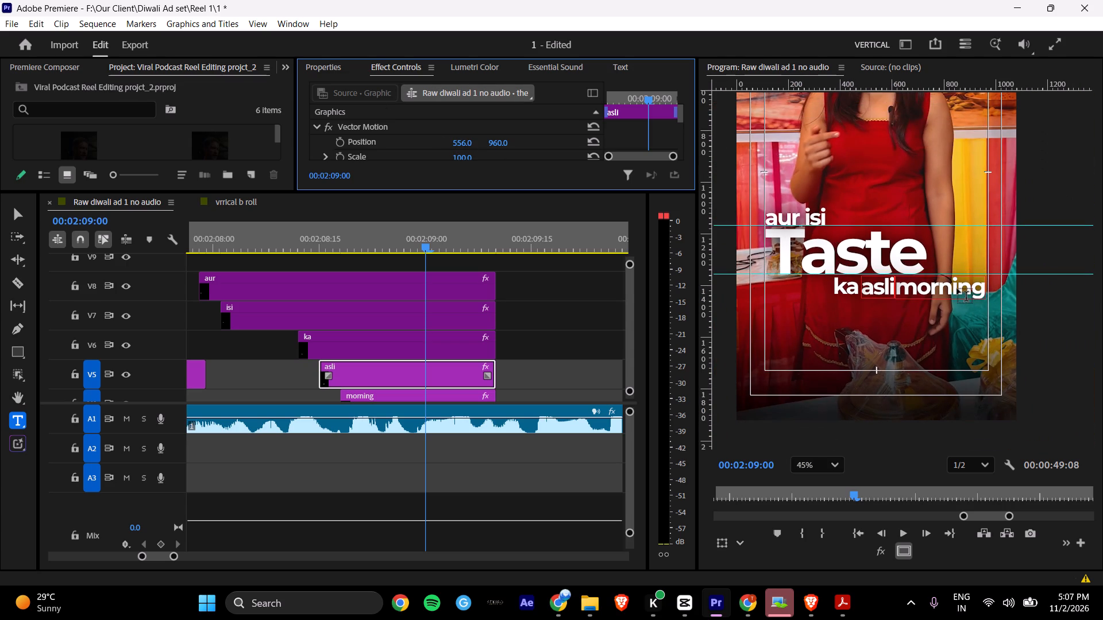
Play back the "aur isi Taste ka asli" passage and locate where its spoken phrase ends.
{"action": "scroll", "coordinate": [379, 328], "scroll_direction": "down", "scroll_amount": 1, "text": "ctrl"}
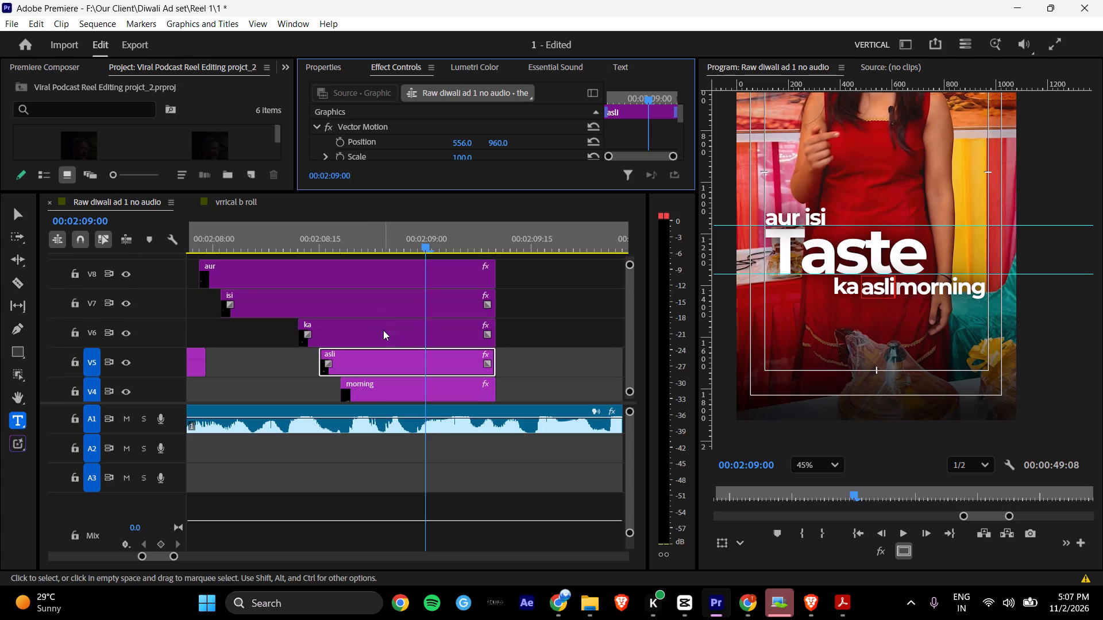
{"action": "left_click_drag", "start_coordinate": [299, 238], "coordinate": [210, 219]}
{"action": "key", "text": "space"}
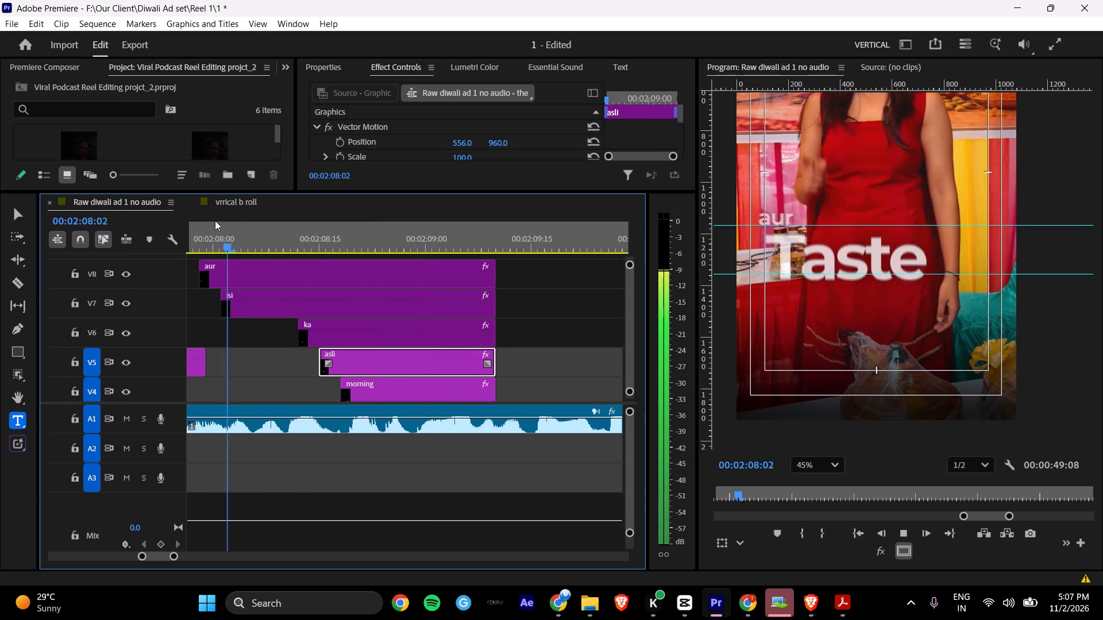
{"action": "key", "text": "space"}
{"action": "key", "text": "space"}
{"action": "key", "text": "space"}
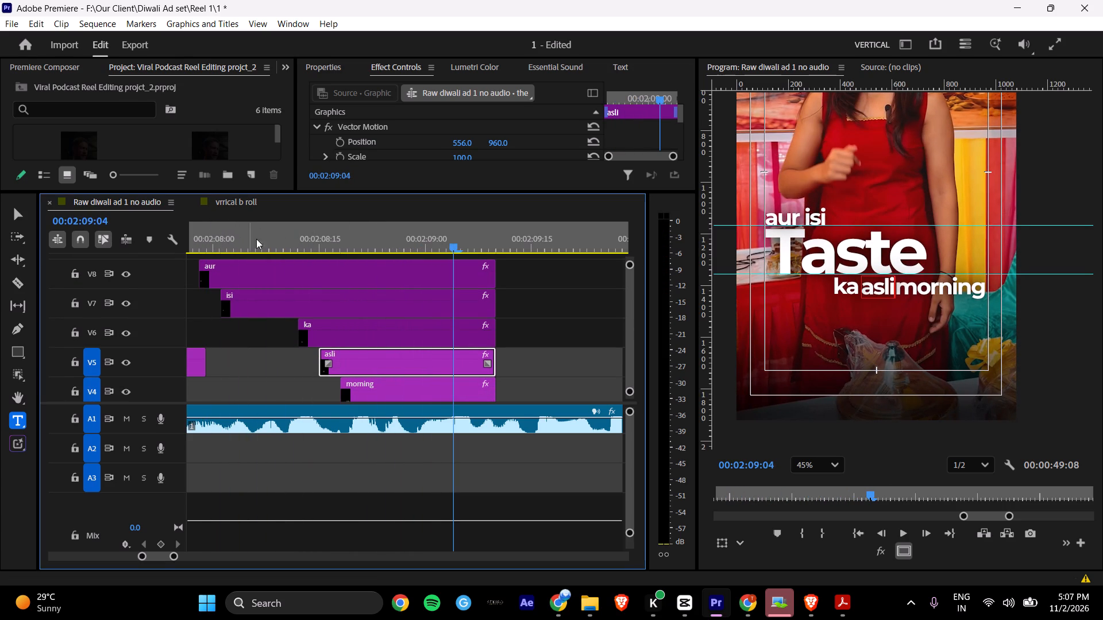
{"action": "left_click_drag", "start_coordinate": [431, 241], "coordinate": [418, 247]}
{"action": "key", "text": "space"}
{"action": "key", "text": "space"}
{"action": "left_click_drag", "start_coordinate": [428, 244], "coordinate": [439, 246]}
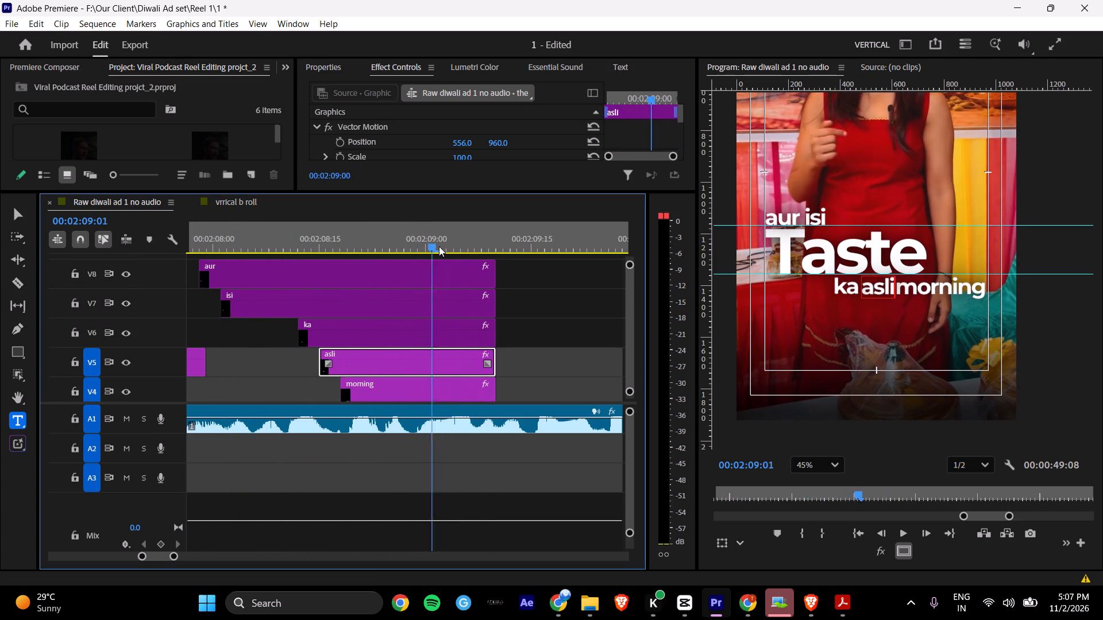
{"action": "left_click_drag", "start_coordinate": [439, 246], "coordinate": [442, 246]}
Trim the ends of the "aur", "isi", "ka", "asli", "morning" and "Taste" clips back to about 00:02:09:02.
{"action": "left_click_drag", "start_coordinate": [524, 278], "coordinate": [488, 358]}
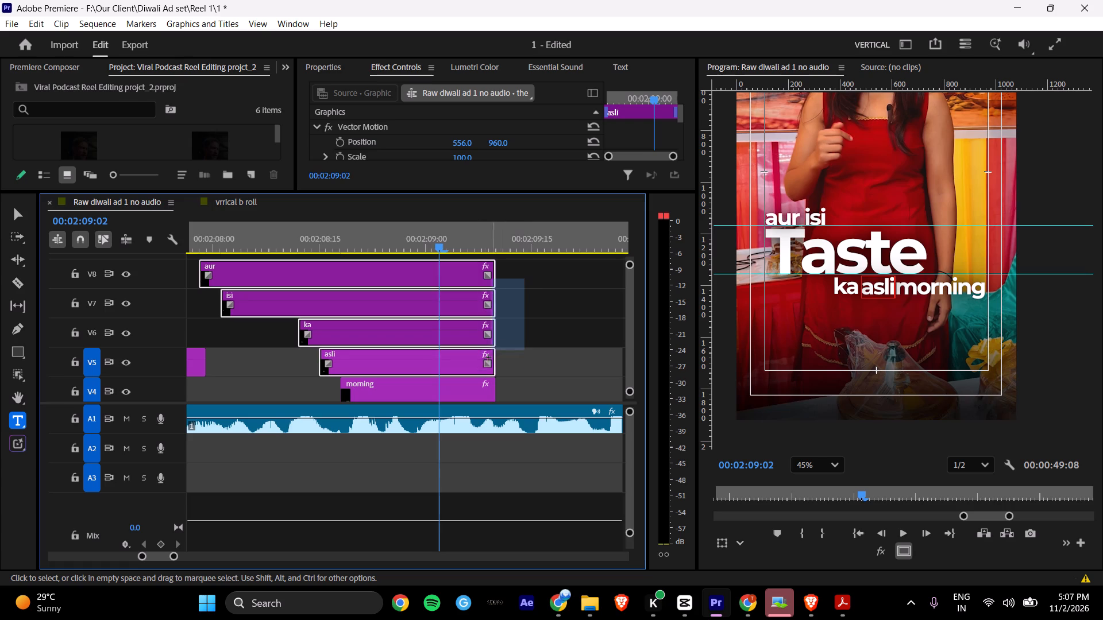
{"action": "left_click_drag", "start_coordinate": [488, 358], "coordinate": [477, 377]}
{"action": "left_click_drag", "start_coordinate": [493, 361], "coordinate": [450, 356]}
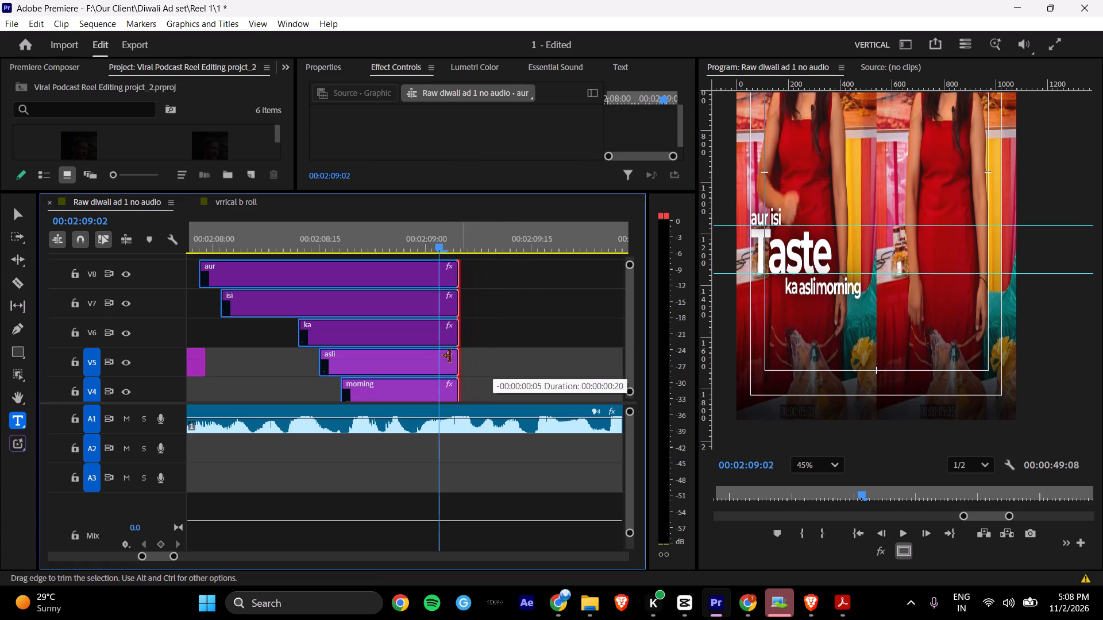
{"action": "left_click_drag", "start_coordinate": [450, 356], "coordinate": [440, 354]}
{"action": "scroll", "coordinate": [472, 324], "scroll_direction": "down", "scroll_amount": 4, "text": "ctrl"}
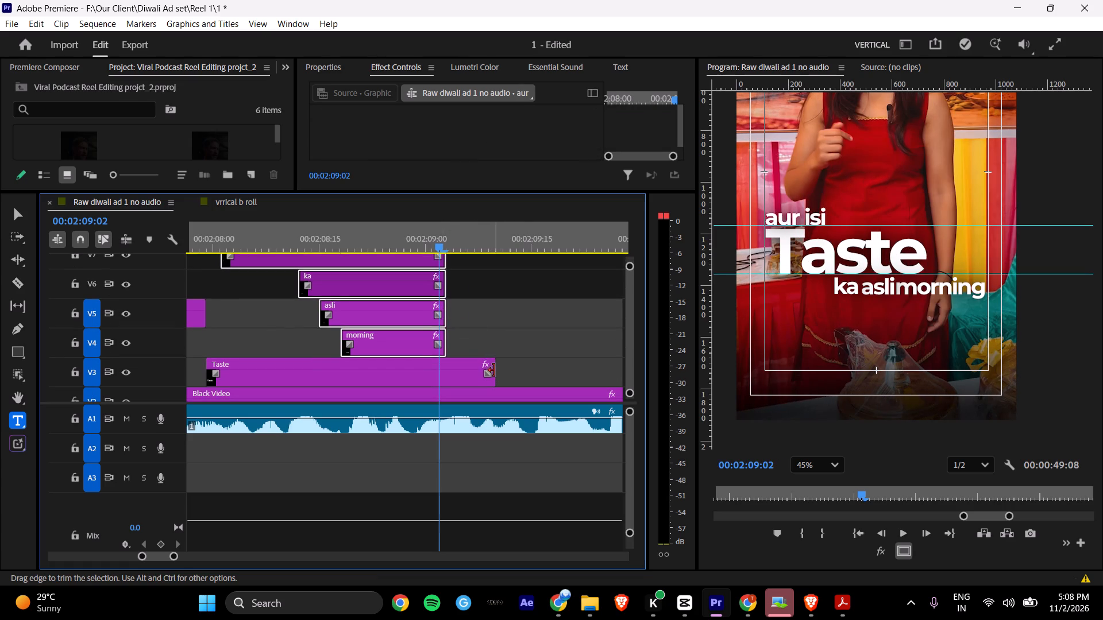
{"action": "left_click_drag", "start_coordinate": [494, 370], "coordinate": [448, 363]}
{"action": "left_click", "coordinate": [457, 319]}
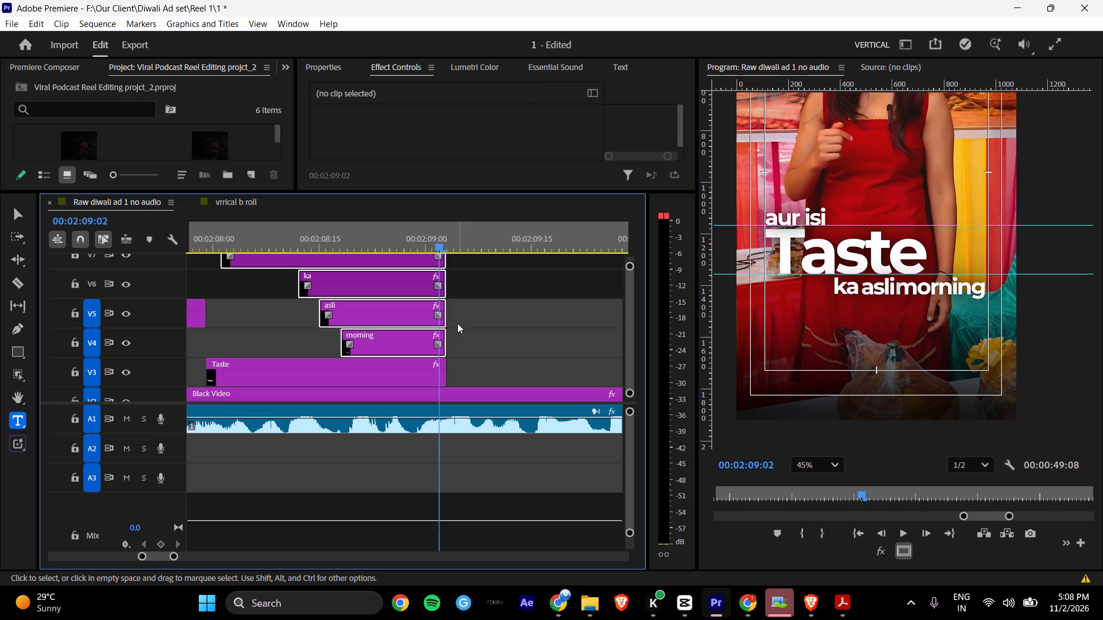
Delete the "morning" caption clip from track V4.
{"action": "left_click", "coordinate": [388, 345]}
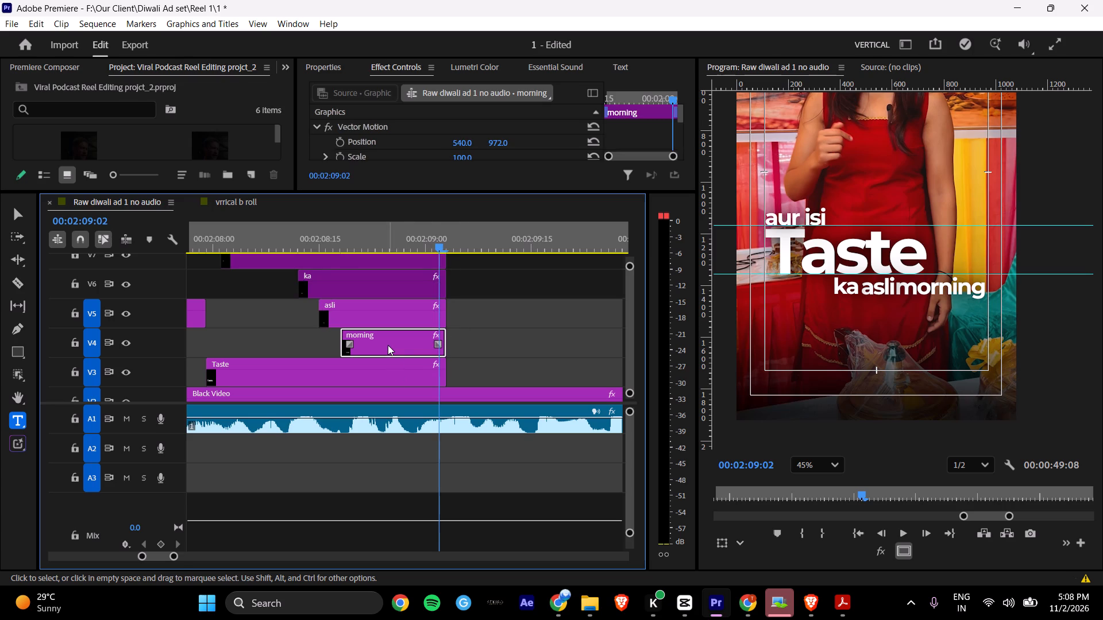
{"action": "key", "text": "BackSpace"}
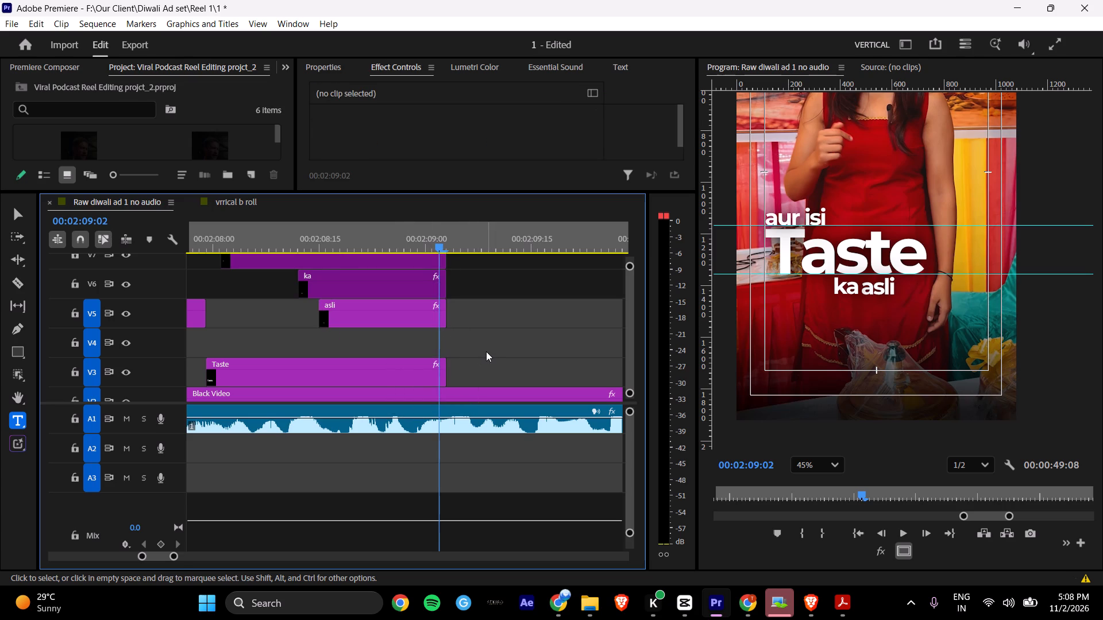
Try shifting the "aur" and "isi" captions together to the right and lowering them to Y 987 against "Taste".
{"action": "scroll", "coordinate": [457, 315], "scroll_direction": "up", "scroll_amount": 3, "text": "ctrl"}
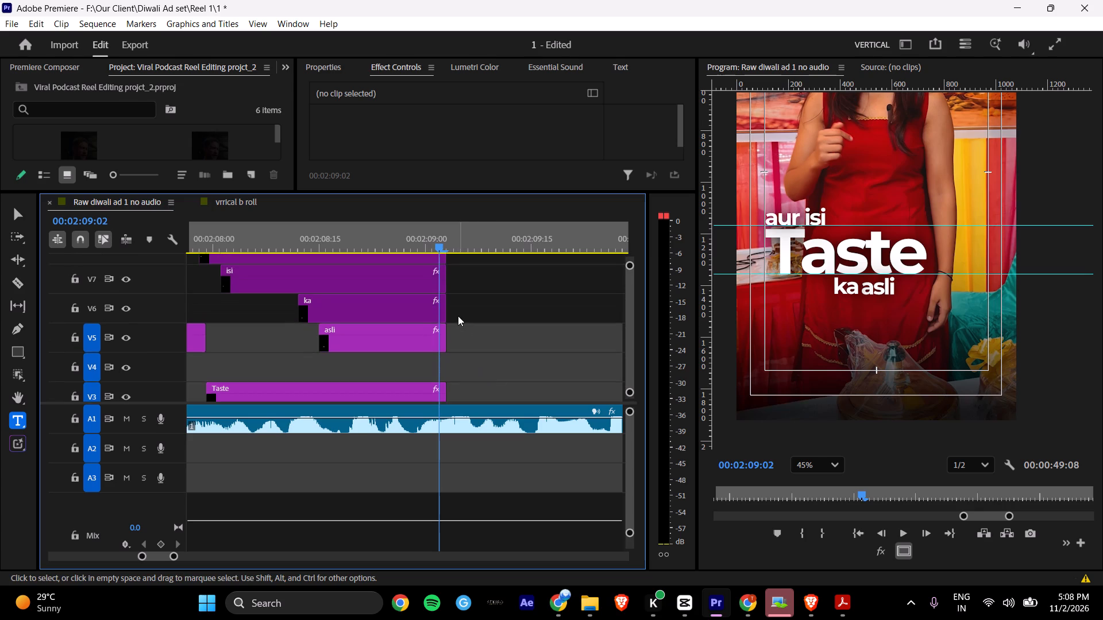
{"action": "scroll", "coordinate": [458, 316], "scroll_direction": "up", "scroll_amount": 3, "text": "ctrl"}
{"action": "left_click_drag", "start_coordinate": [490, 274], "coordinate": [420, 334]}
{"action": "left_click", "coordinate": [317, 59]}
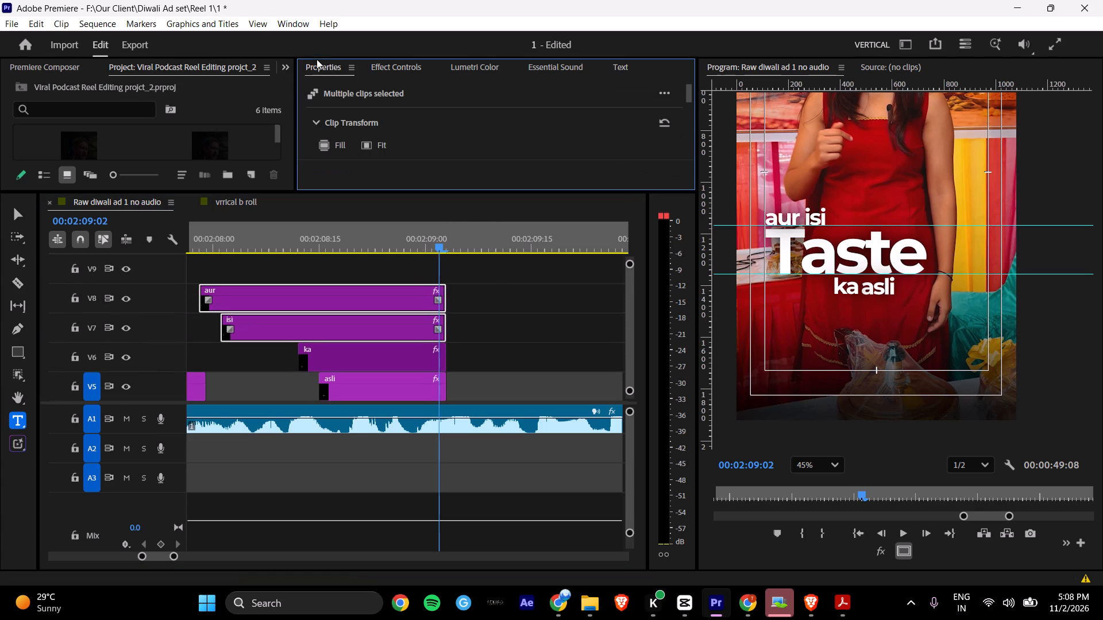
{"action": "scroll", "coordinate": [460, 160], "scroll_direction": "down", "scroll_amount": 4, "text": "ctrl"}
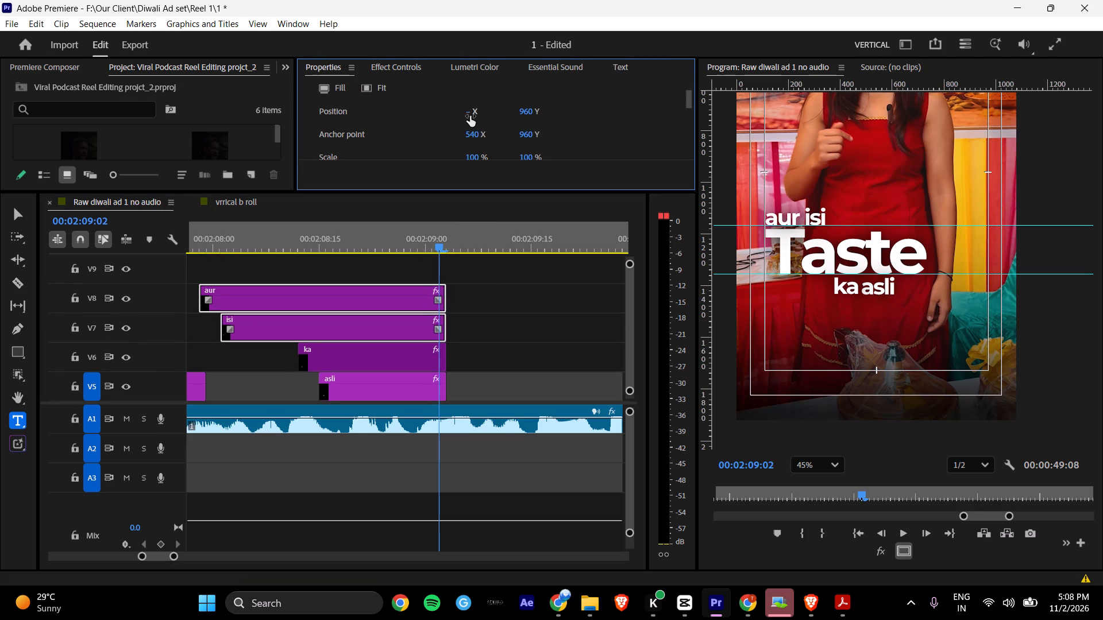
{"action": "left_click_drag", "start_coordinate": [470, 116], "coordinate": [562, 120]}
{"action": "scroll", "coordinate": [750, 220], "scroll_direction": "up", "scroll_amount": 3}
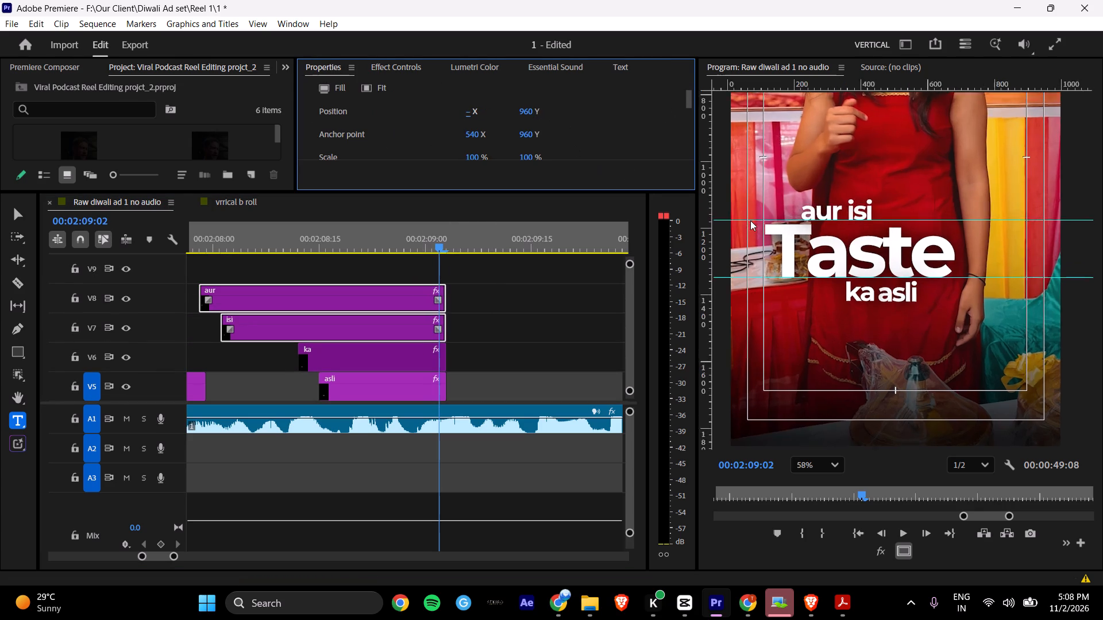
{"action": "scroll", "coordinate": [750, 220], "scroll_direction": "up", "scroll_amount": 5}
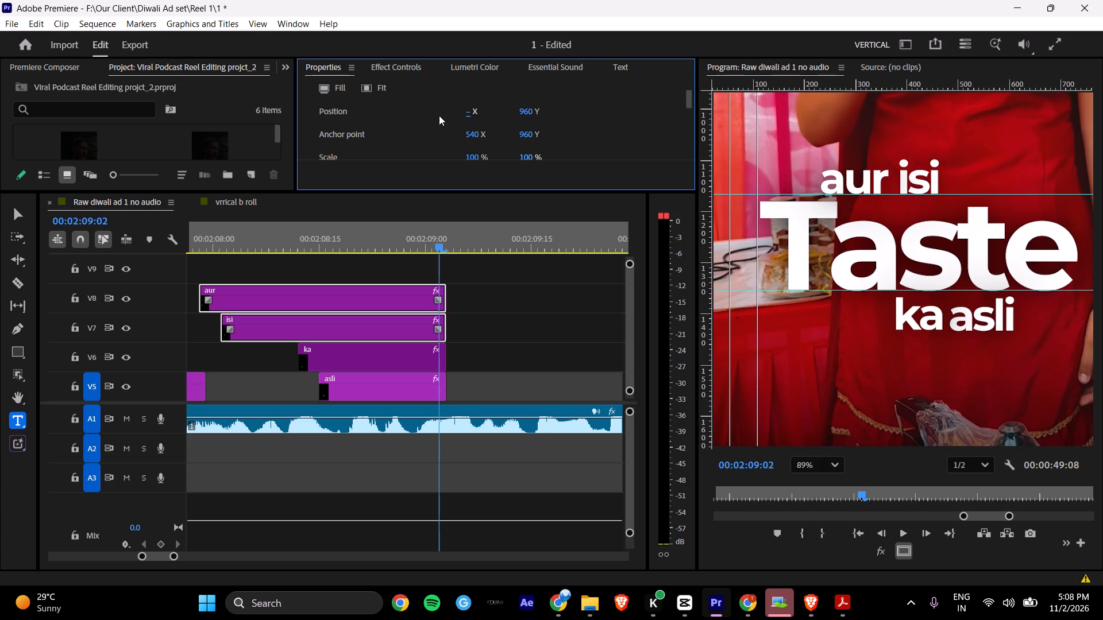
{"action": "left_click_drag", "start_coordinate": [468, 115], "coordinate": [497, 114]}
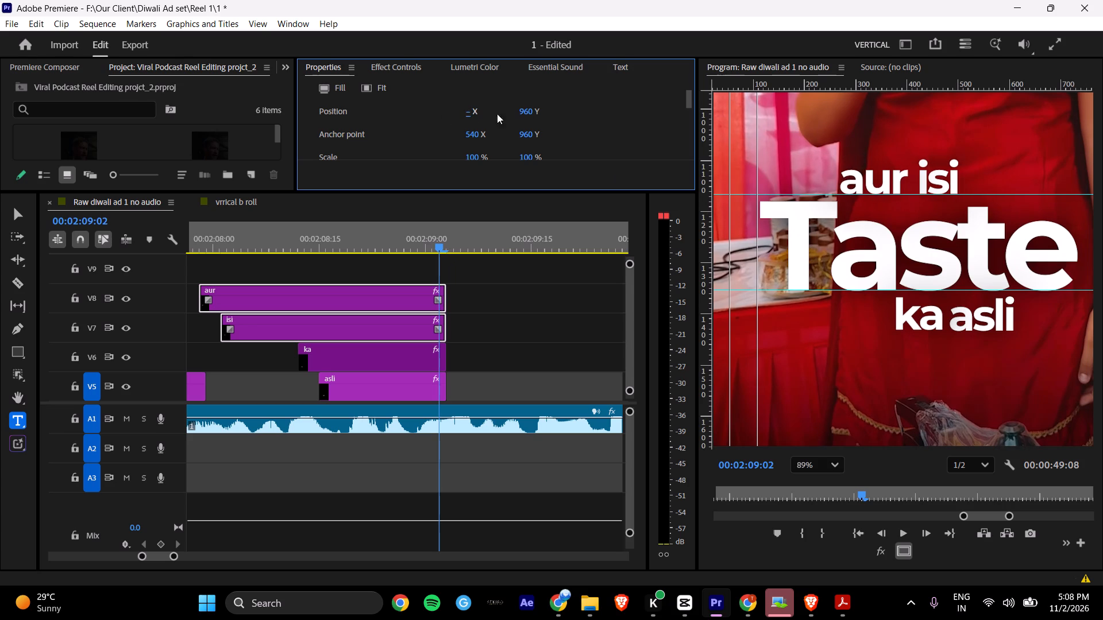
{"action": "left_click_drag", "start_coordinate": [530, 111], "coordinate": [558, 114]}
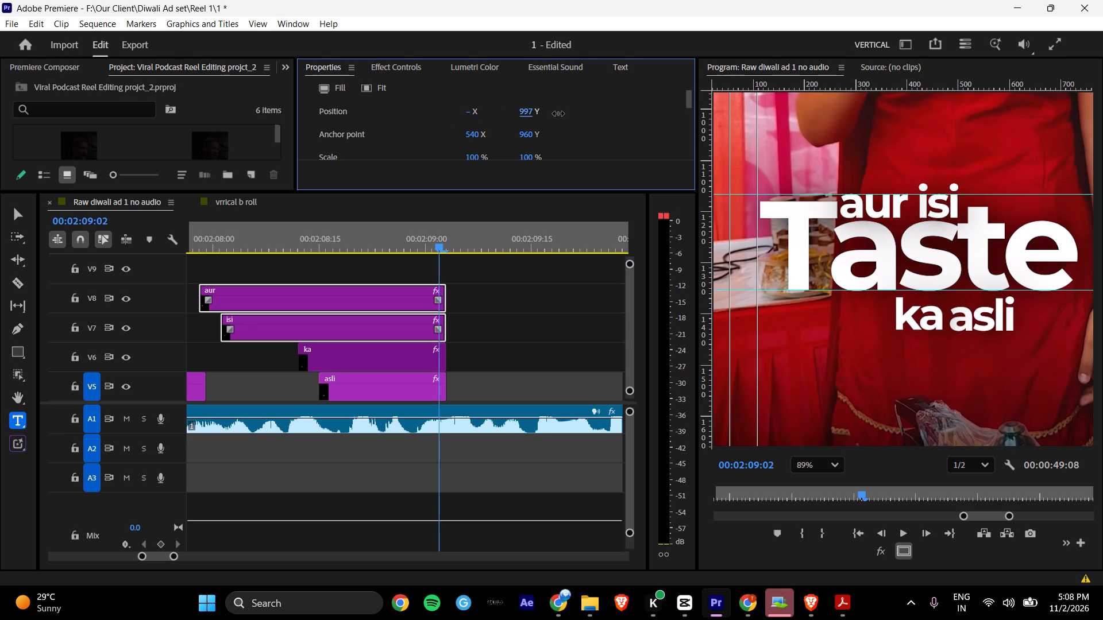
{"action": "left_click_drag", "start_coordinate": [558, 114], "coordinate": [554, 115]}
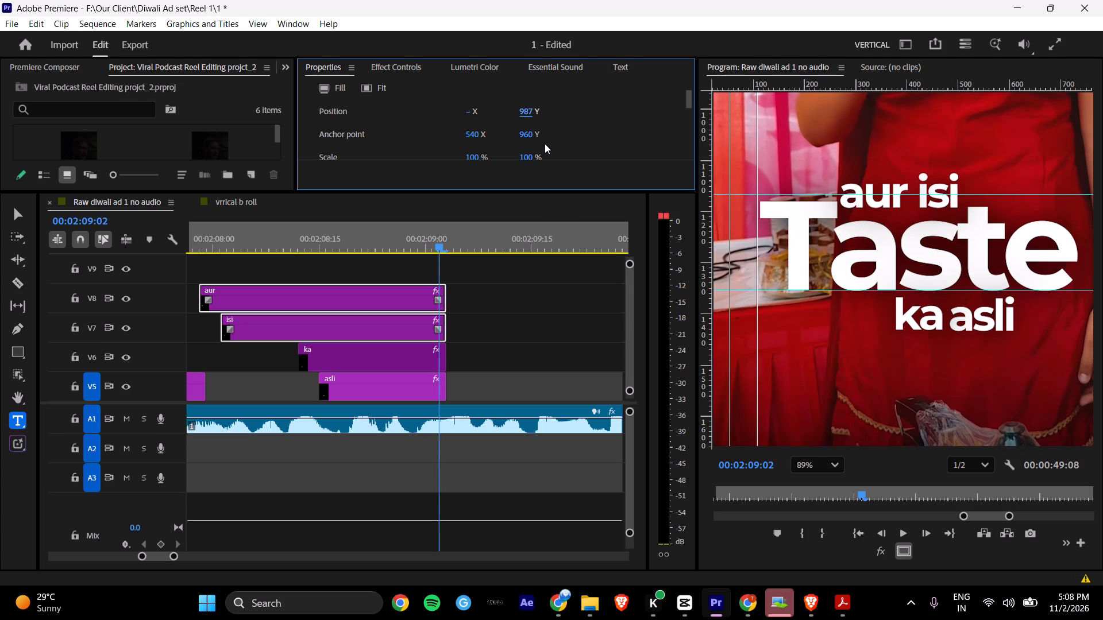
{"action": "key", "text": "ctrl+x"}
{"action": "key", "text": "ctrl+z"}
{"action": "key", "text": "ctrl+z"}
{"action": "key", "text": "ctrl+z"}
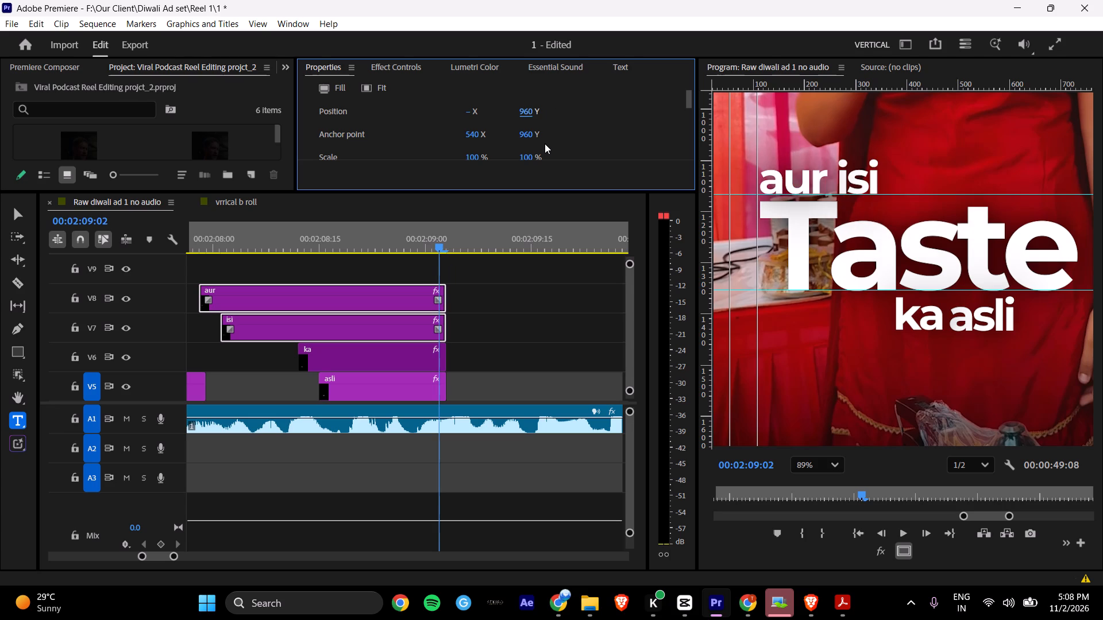
Shift the "ka" and "asli" captions together about 111 to the right along X, beneath the end of "Taste".
{"action": "scroll", "coordinate": [777, 227], "scroll_direction": "down", "scroll_amount": 9}
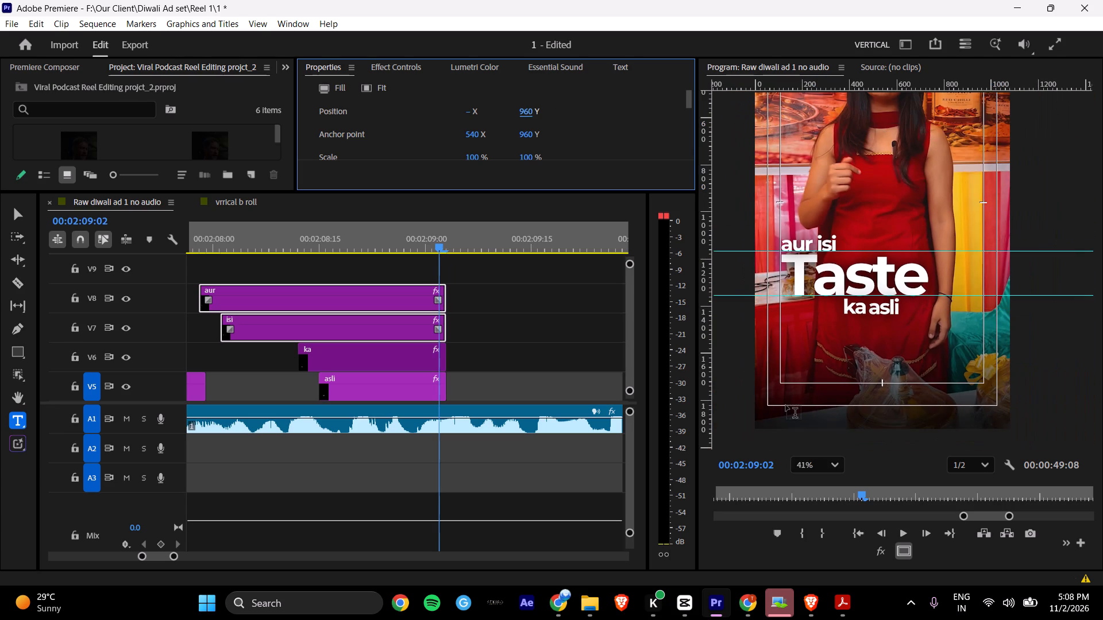
{"action": "left_click_drag", "start_coordinate": [509, 346], "coordinate": [454, 377]}
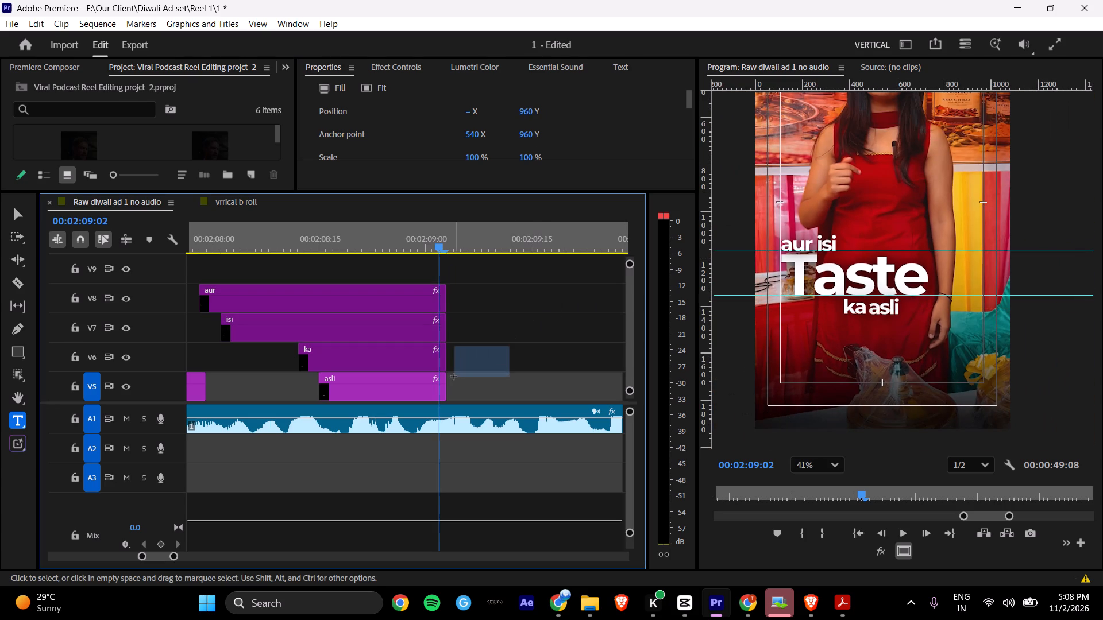
{"action": "left_click_drag", "start_coordinate": [454, 377], "coordinate": [441, 382]}
{"action": "scroll", "coordinate": [470, 93], "scroll_direction": "down", "scroll_amount": 5}
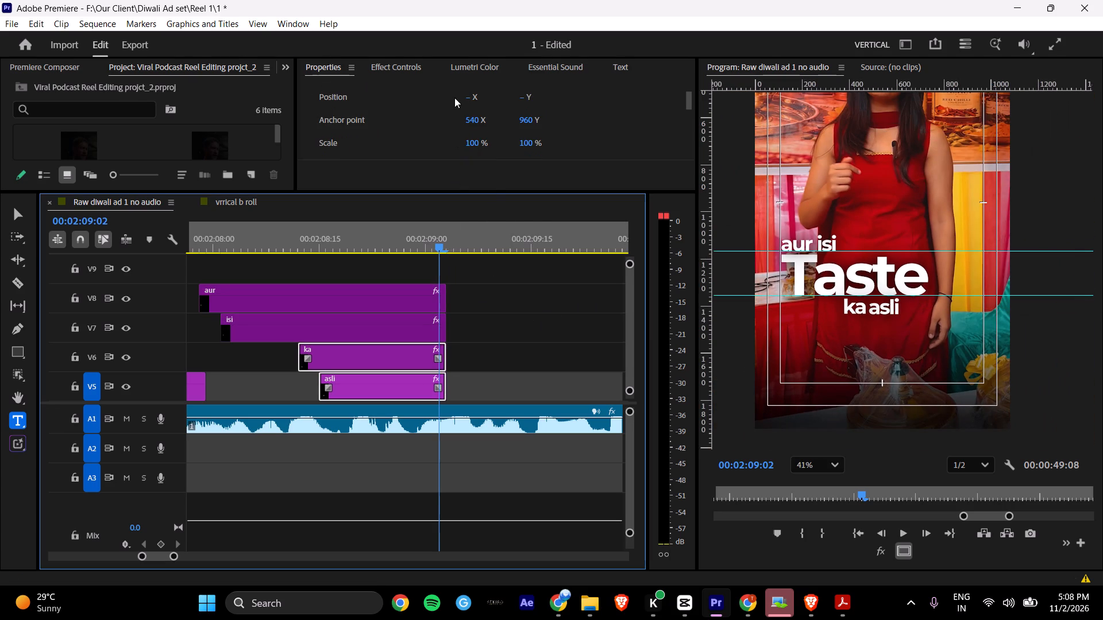
{"action": "left_click_drag", "start_coordinate": [467, 100], "coordinate": [572, 122]}
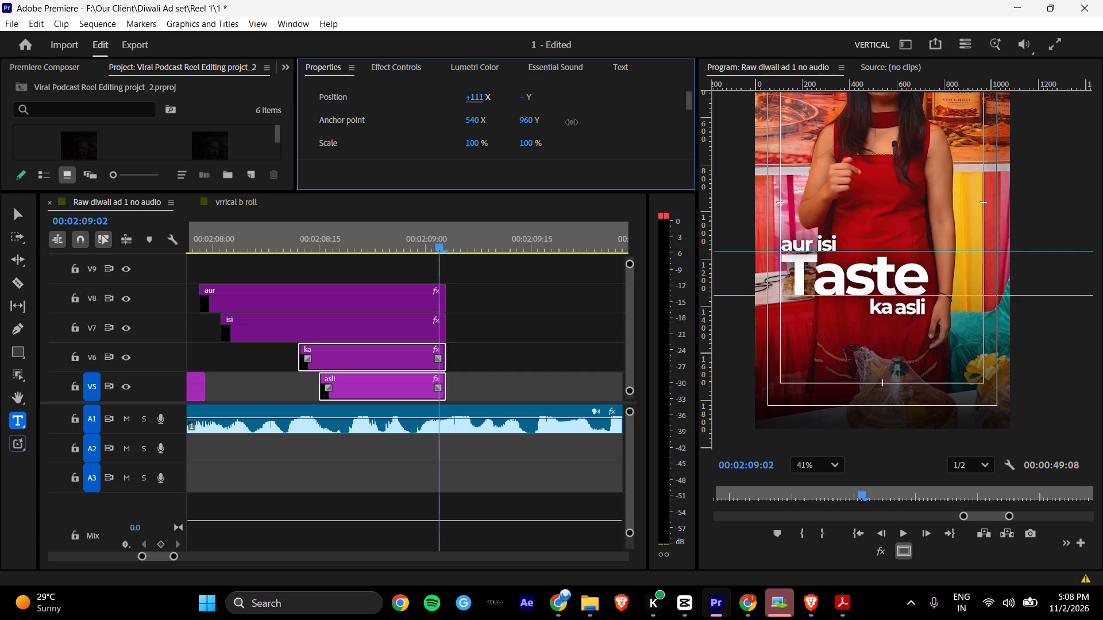
{"action": "left_click_drag", "start_coordinate": [572, 122], "coordinate": [572, 123]}
Place a vertical guide at the right edge of "Taste" and align the end of "ka asli" to it.
{"action": "scroll", "coordinate": [897, 288], "scroll_direction": "up", "scroll_amount": 13}
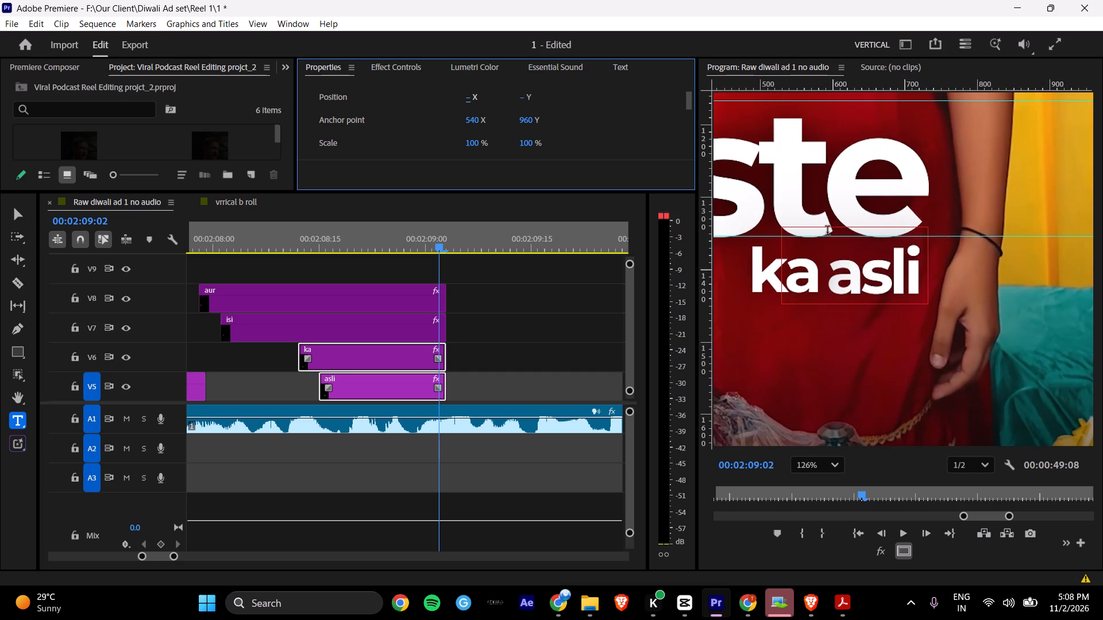
{"action": "left_click_drag", "start_coordinate": [707, 344], "coordinate": [923, 325]}
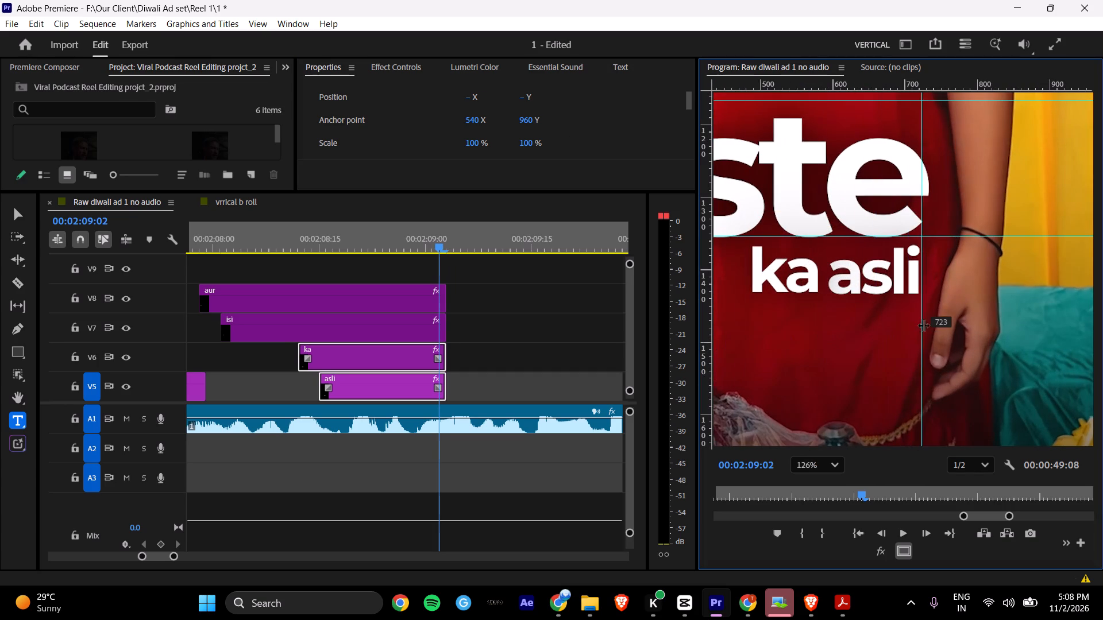
{"action": "left_click_drag", "start_coordinate": [923, 325], "coordinate": [930, 322]}
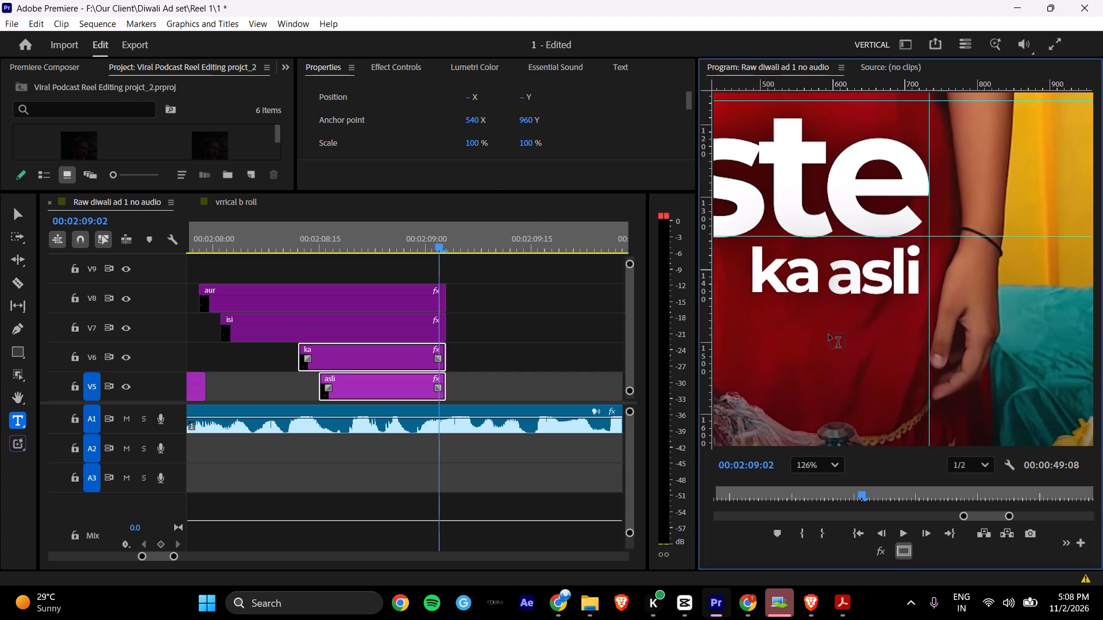
{"action": "left_click_drag", "start_coordinate": [474, 92], "coordinate": [485, 91]}
{"action": "scroll", "coordinate": [848, 270], "scroll_direction": "down", "scroll_amount": 4}
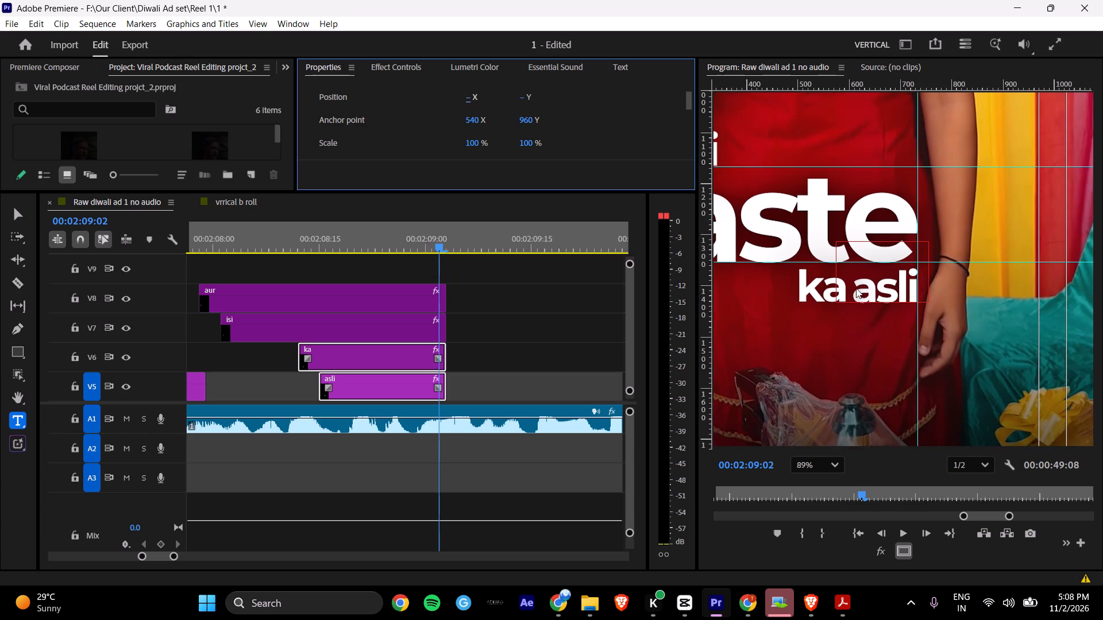
{"action": "left_click", "coordinate": [826, 462]}
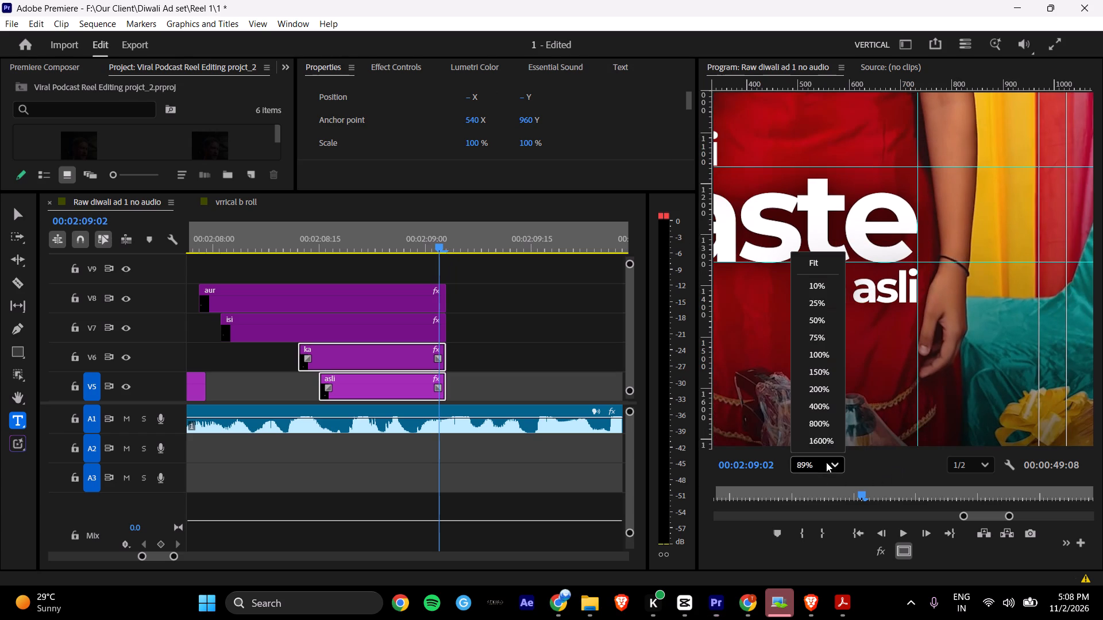
{"action": "left_click", "coordinate": [834, 263]}
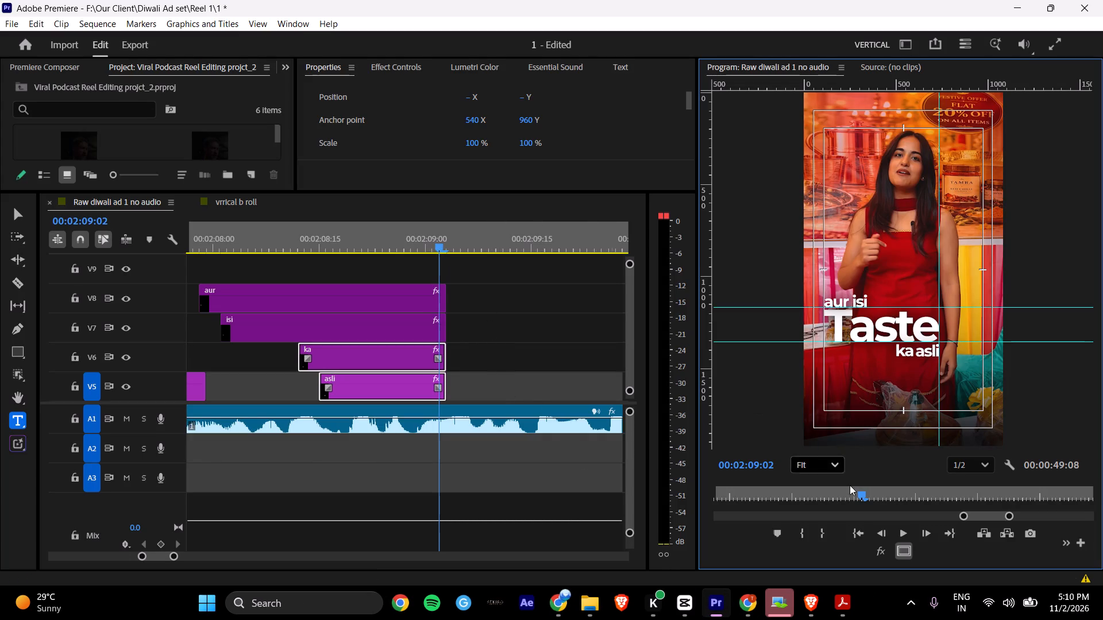
{"action": "left_click", "coordinate": [815, 602]}
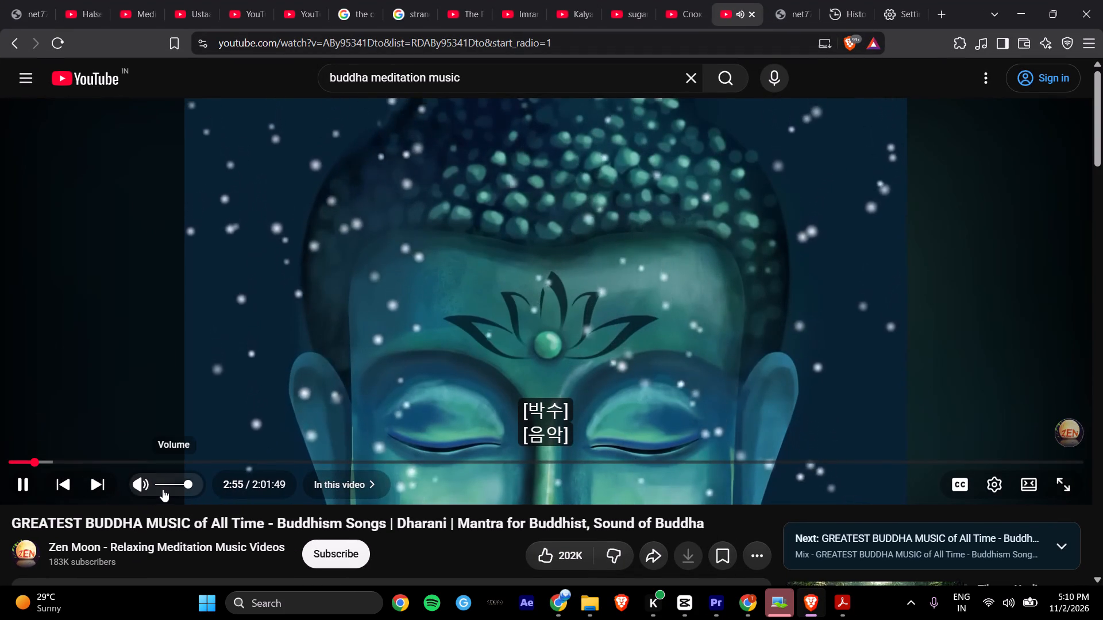
{"action": "left_click_drag", "start_coordinate": [176, 489], "coordinate": [167, 489]}
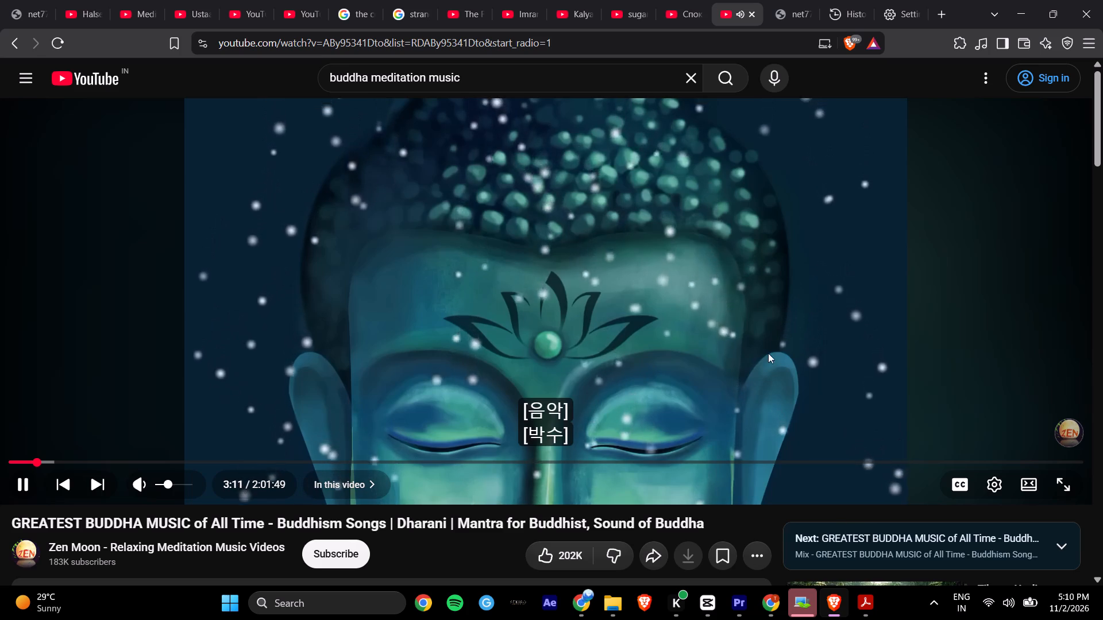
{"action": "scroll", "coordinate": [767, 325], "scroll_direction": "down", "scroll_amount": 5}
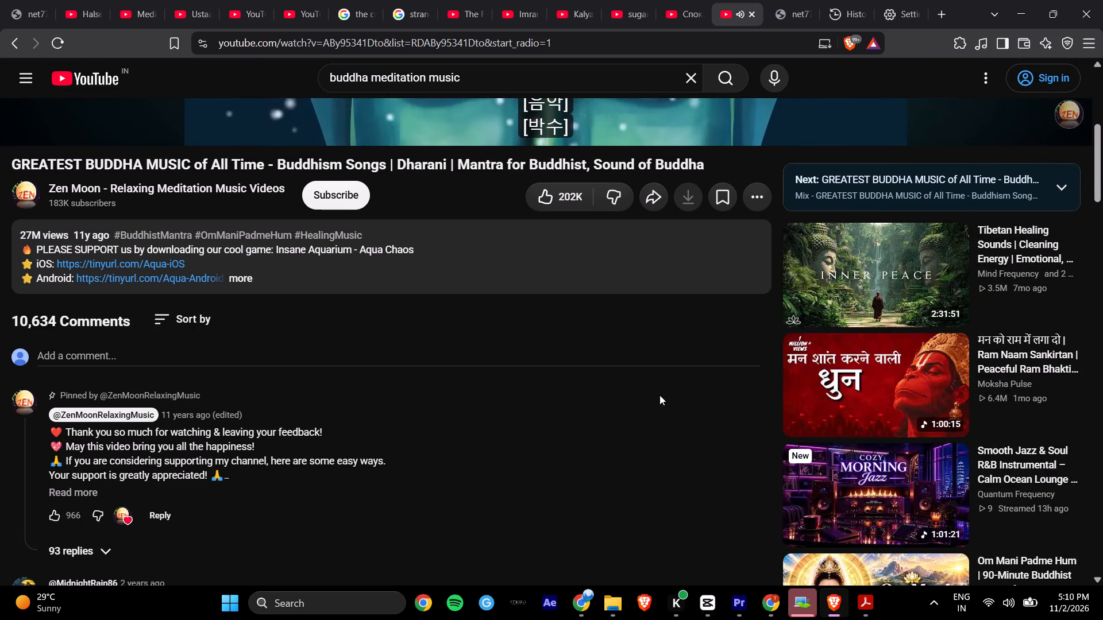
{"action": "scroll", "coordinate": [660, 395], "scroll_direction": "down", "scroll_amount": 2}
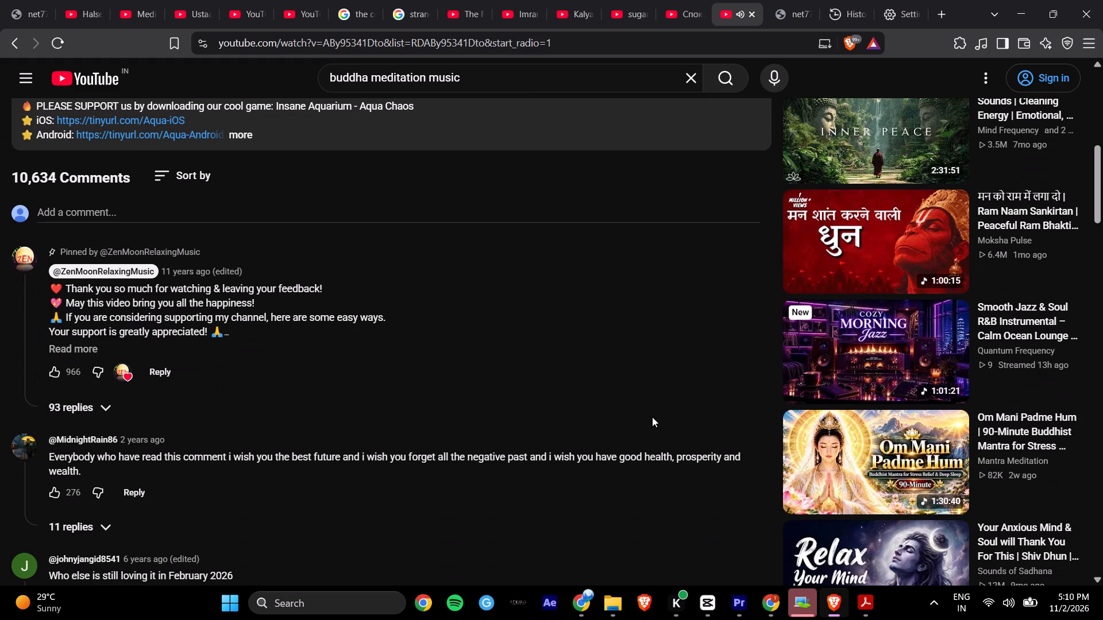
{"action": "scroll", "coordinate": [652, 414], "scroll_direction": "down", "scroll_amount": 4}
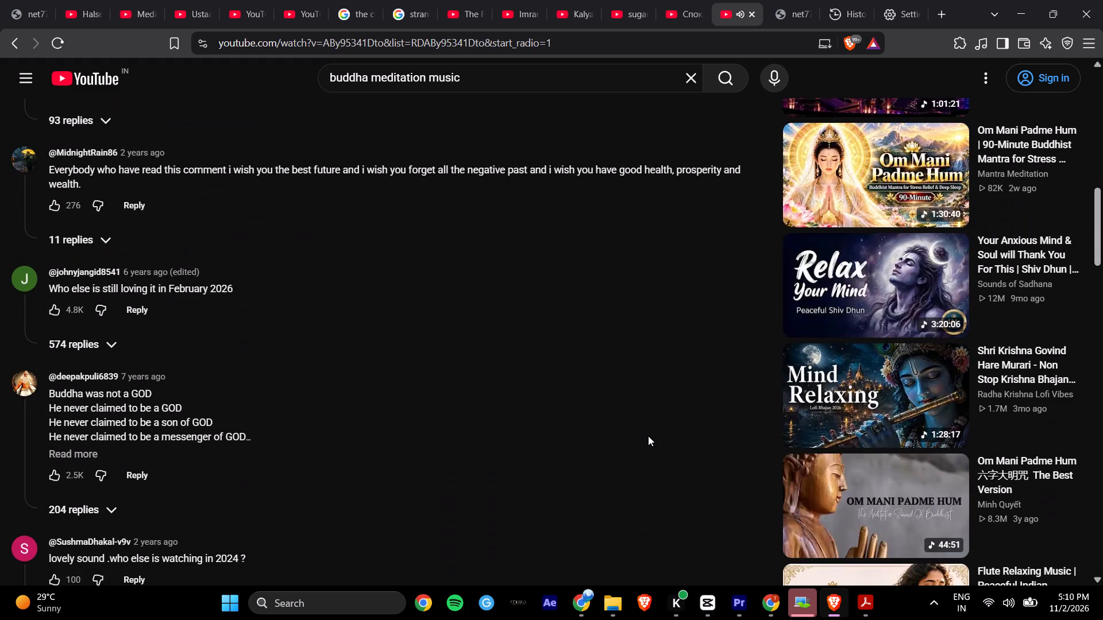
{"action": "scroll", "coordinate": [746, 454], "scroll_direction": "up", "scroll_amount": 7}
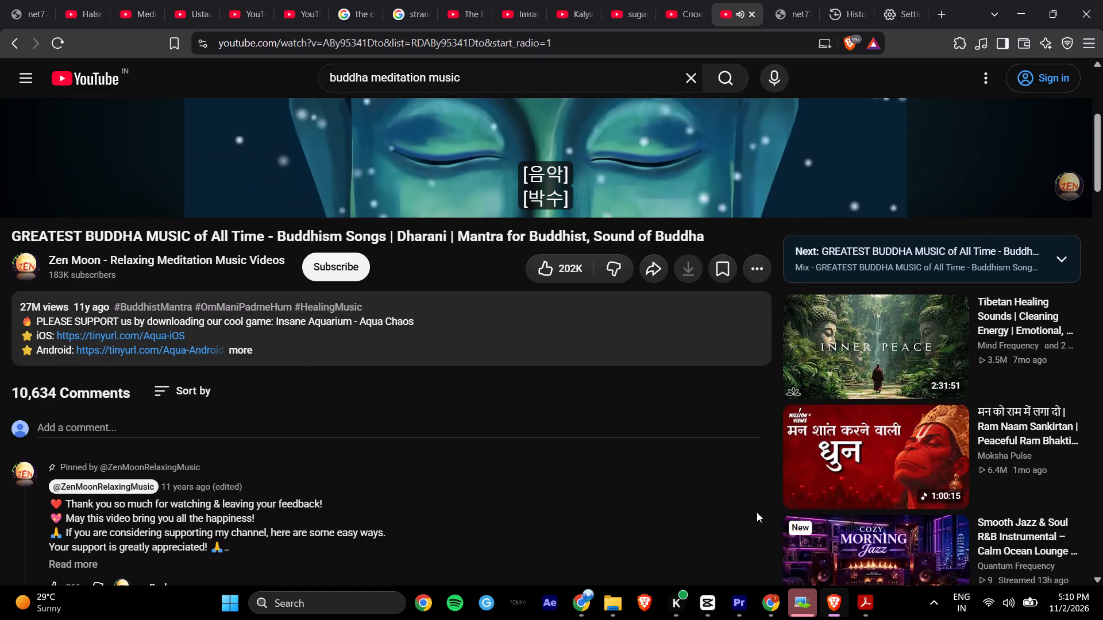
Return to Premiere, select the "aur", "isi", "ka" and "asli" caption clips and show their effect controls.
{"action": "left_click", "coordinate": [738, 599]}
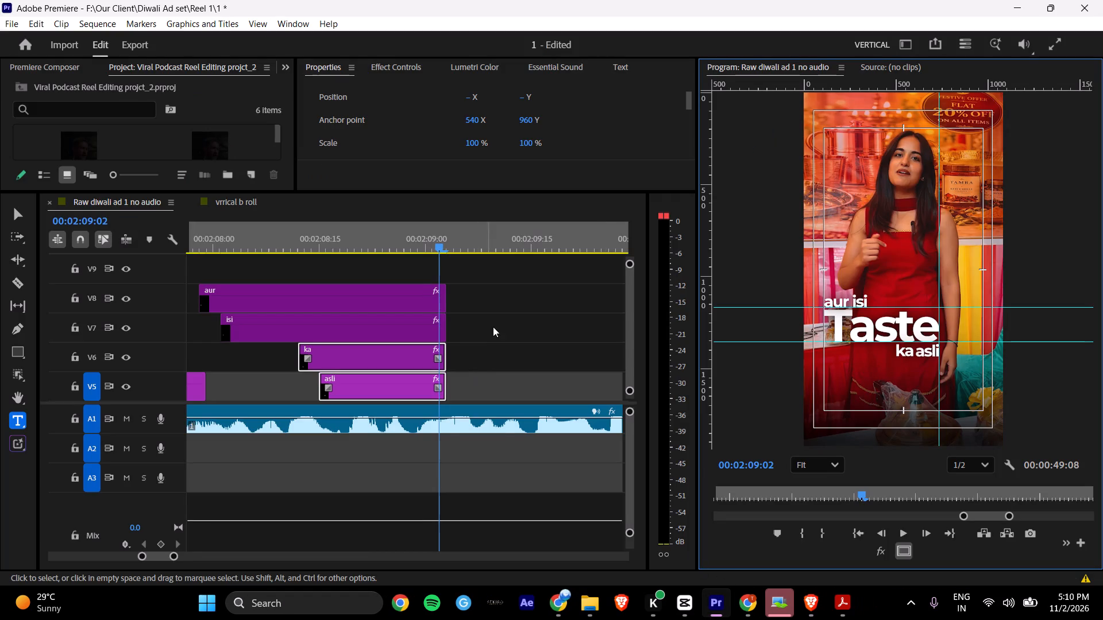
{"action": "left_click_drag", "start_coordinate": [479, 290], "coordinate": [410, 383]}
{"action": "left_click", "coordinate": [391, 61]}
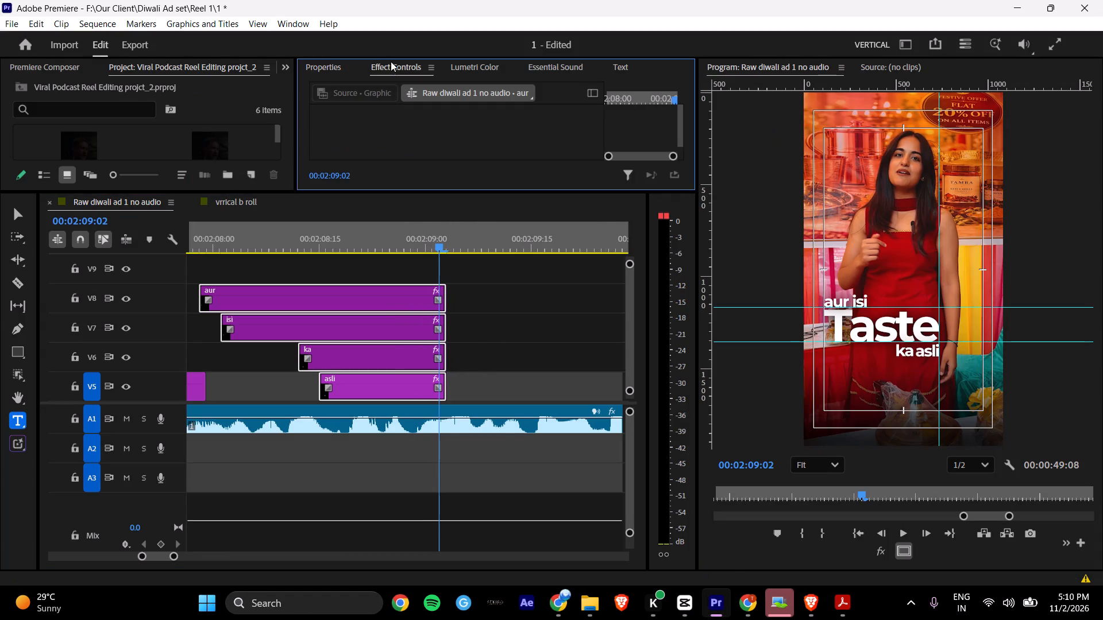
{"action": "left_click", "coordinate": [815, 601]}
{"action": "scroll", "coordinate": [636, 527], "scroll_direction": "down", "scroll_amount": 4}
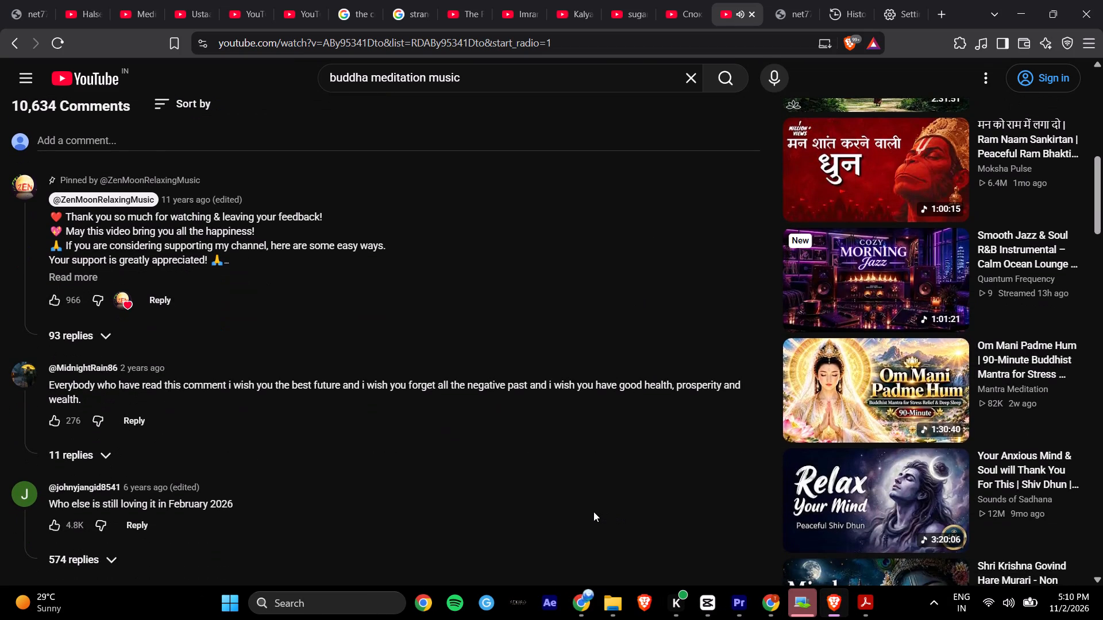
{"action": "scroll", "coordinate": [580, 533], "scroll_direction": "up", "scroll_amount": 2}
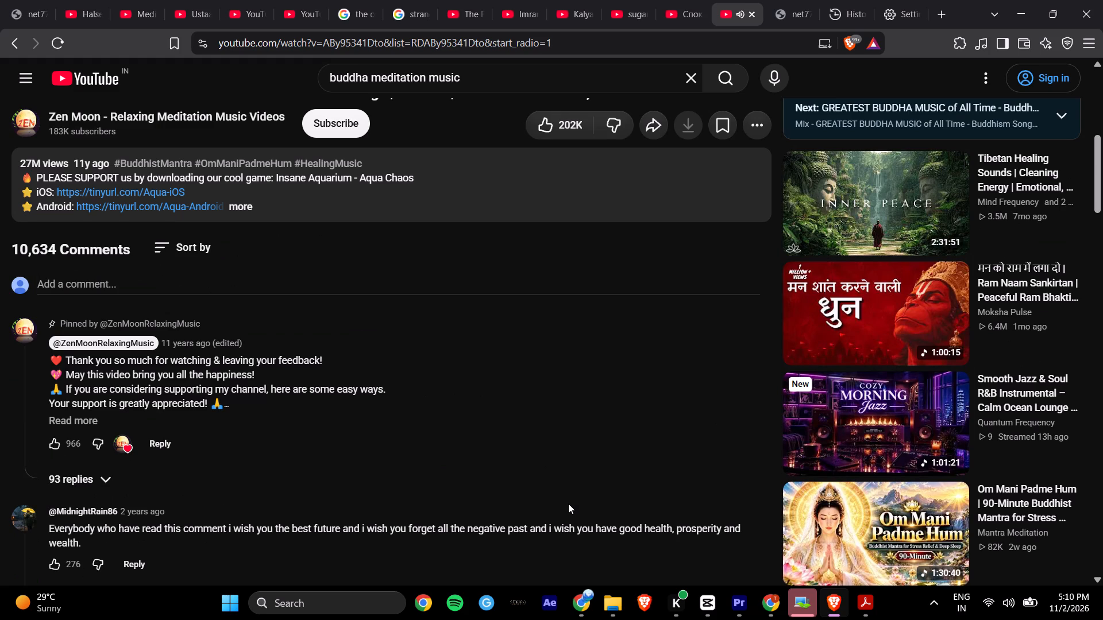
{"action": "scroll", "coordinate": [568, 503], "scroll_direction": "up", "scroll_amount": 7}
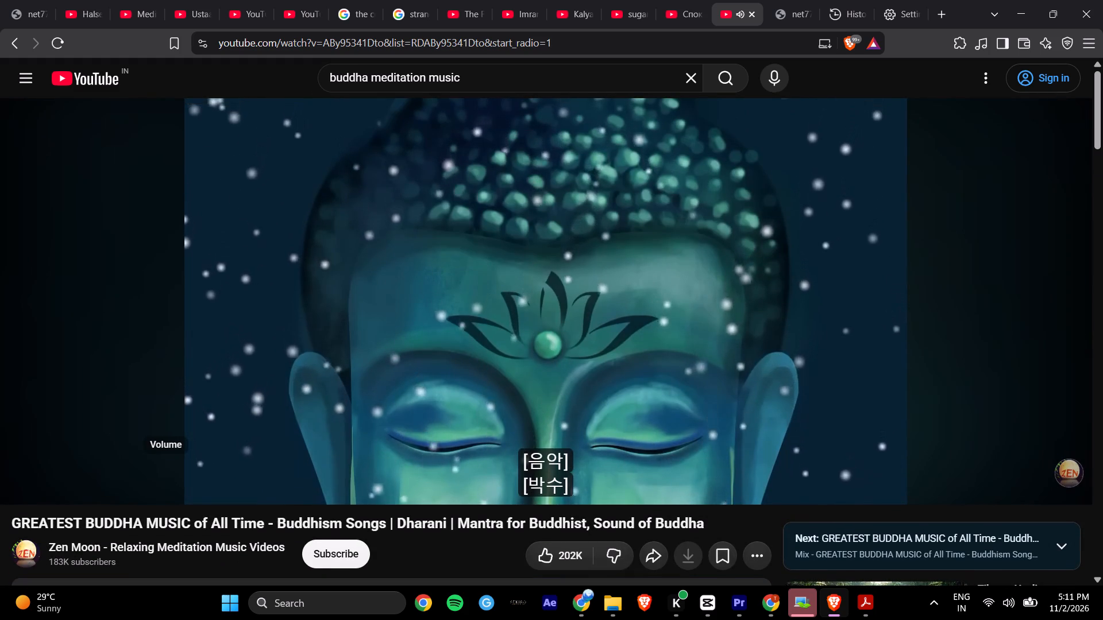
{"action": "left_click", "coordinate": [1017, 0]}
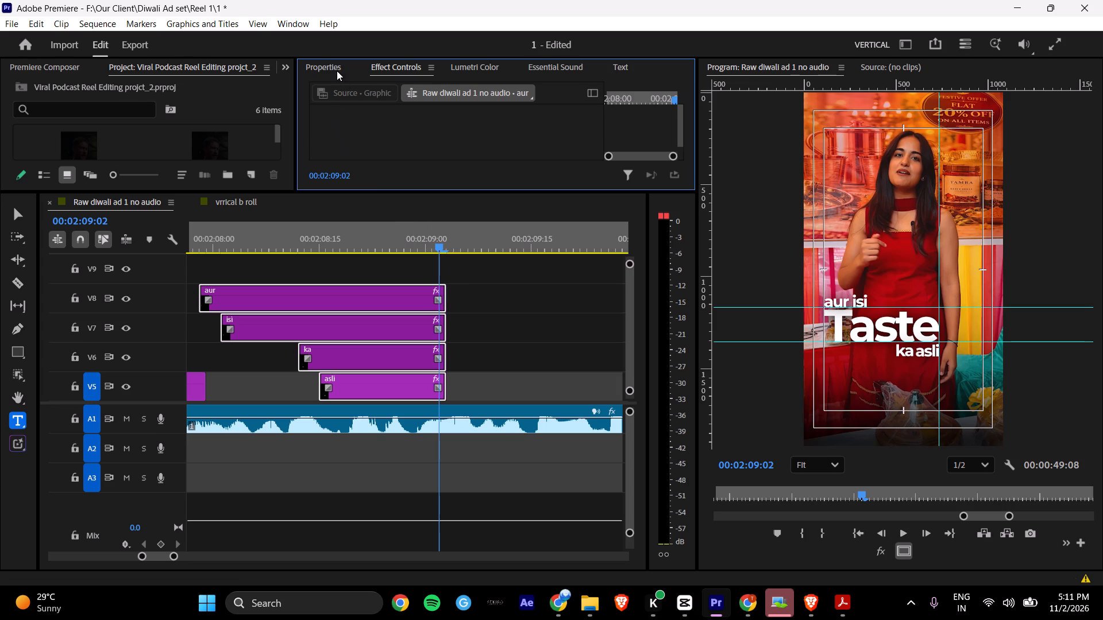
Enlarge the timeline and move the "aur", "isi", "ka" and "asli" clips down one track each, onto V7 to V4.
{"action": "left_click_drag", "start_coordinate": [513, 296], "coordinate": [416, 227]}
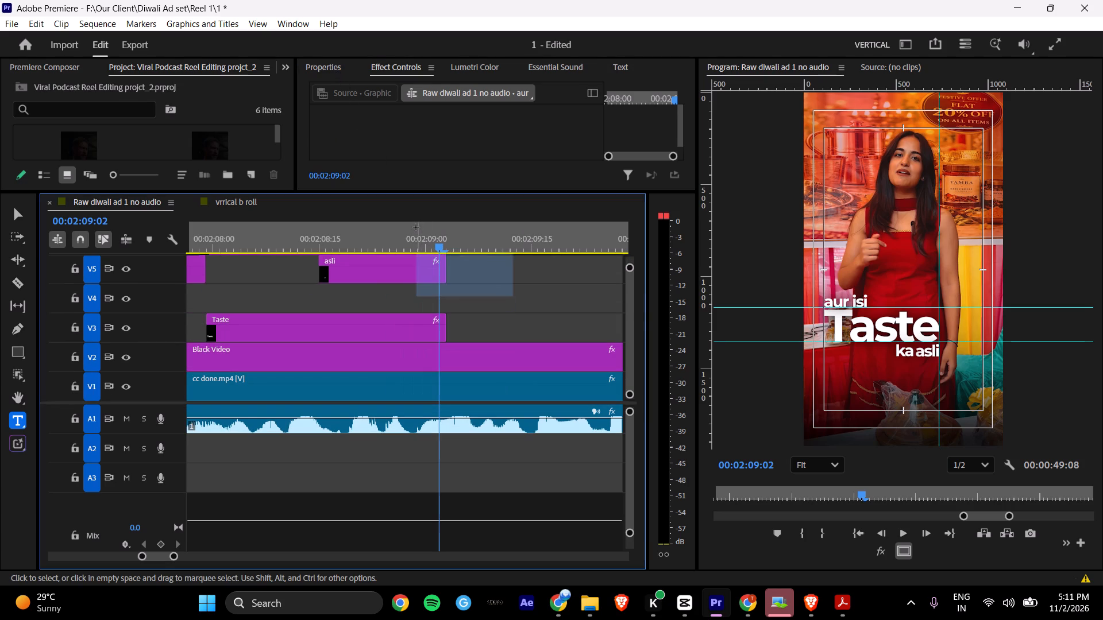
{"action": "left_click_drag", "start_coordinate": [416, 227], "coordinate": [464, 237]}
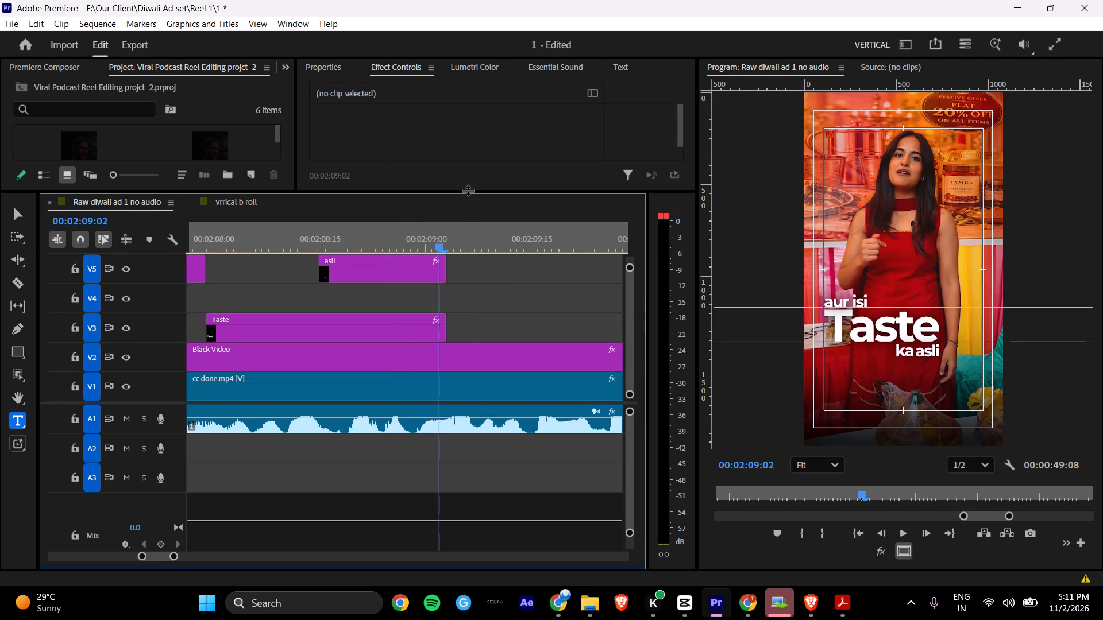
{"action": "left_click_drag", "start_coordinate": [468, 190], "coordinate": [468, 44]}
{"action": "scroll", "coordinate": [482, 209], "scroll_direction": "up", "scroll_amount": 4, "text": "ctrl"}
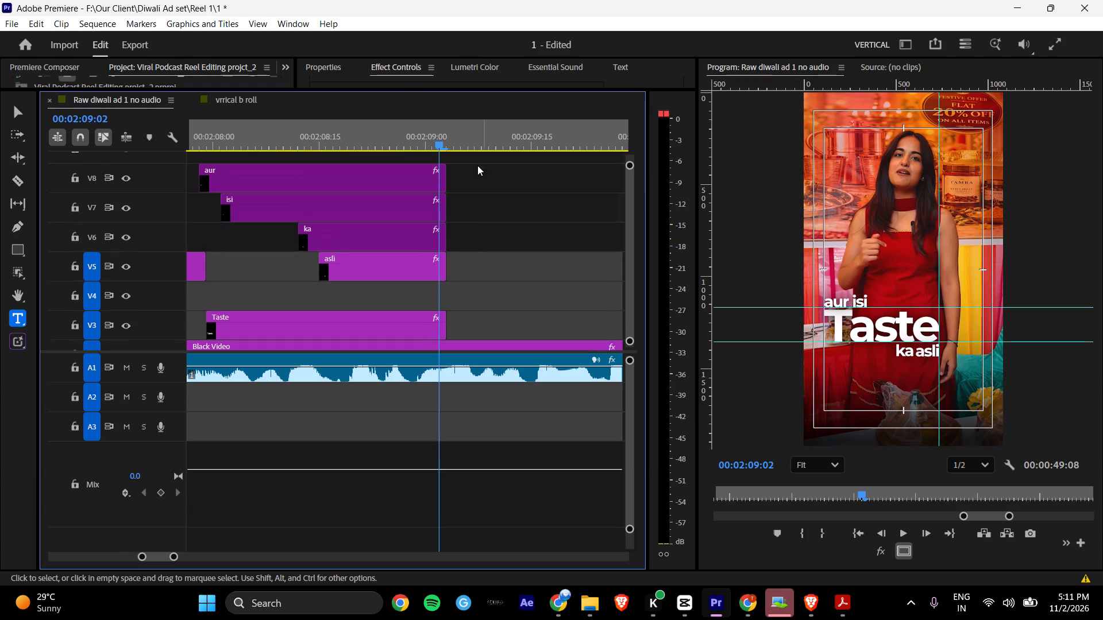
{"action": "left_click_drag", "start_coordinate": [477, 165], "coordinate": [418, 245]}
{"action": "left_click_drag", "start_coordinate": [465, 173], "coordinate": [391, 259]}
{"action": "left_click_drag", "start_coordinate": [407, 270], "coordinate": [408, 273]}
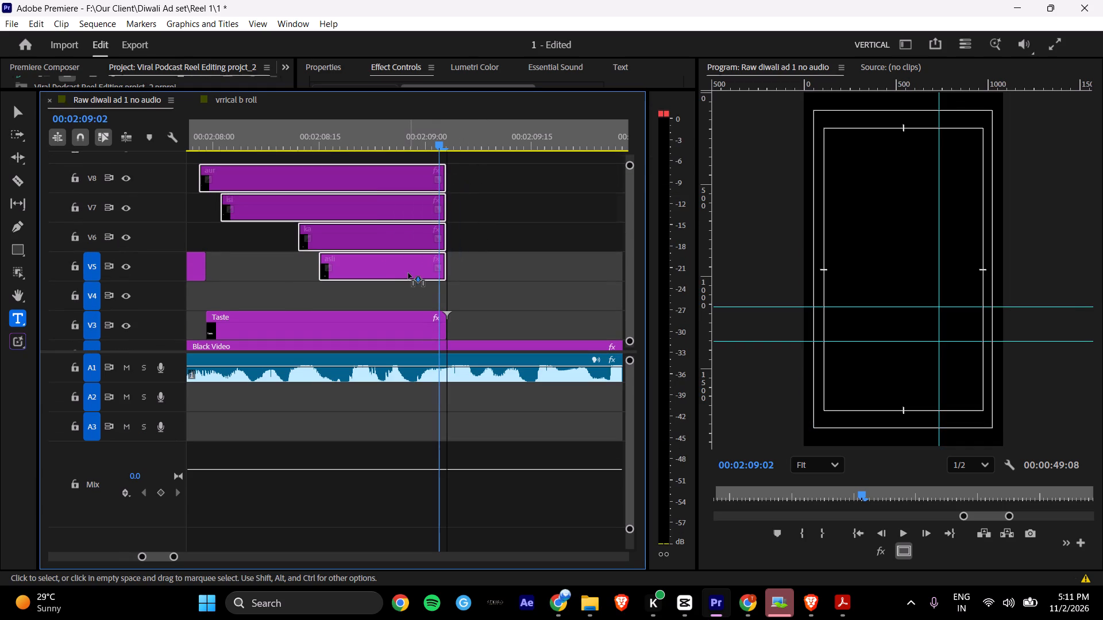
{"action": "left_click_drag", "start_coordinate": [408, 273], "coordinate": [410, 286]}
Nest the "aur", "isi", "ka", "asli" and "Taste" clips into one sequence, keeping the default name.
{"action": "left_click_drag", "start_coordinate": [493, 202], "coordinate": [425, 322]}
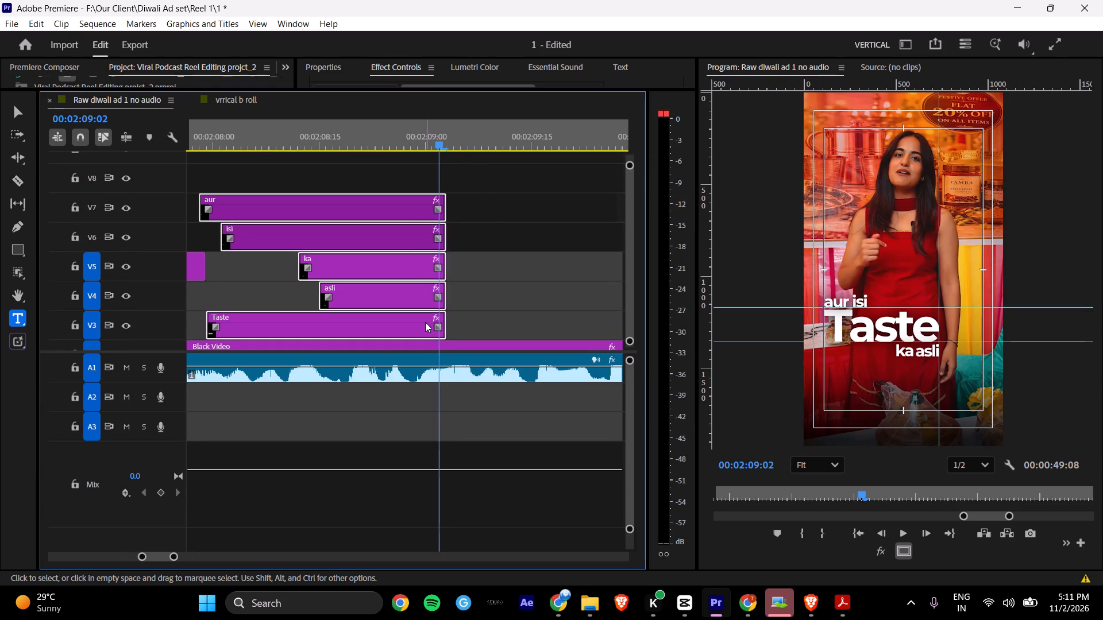
{"action": "right_click", "coordinate": [425, 322]}
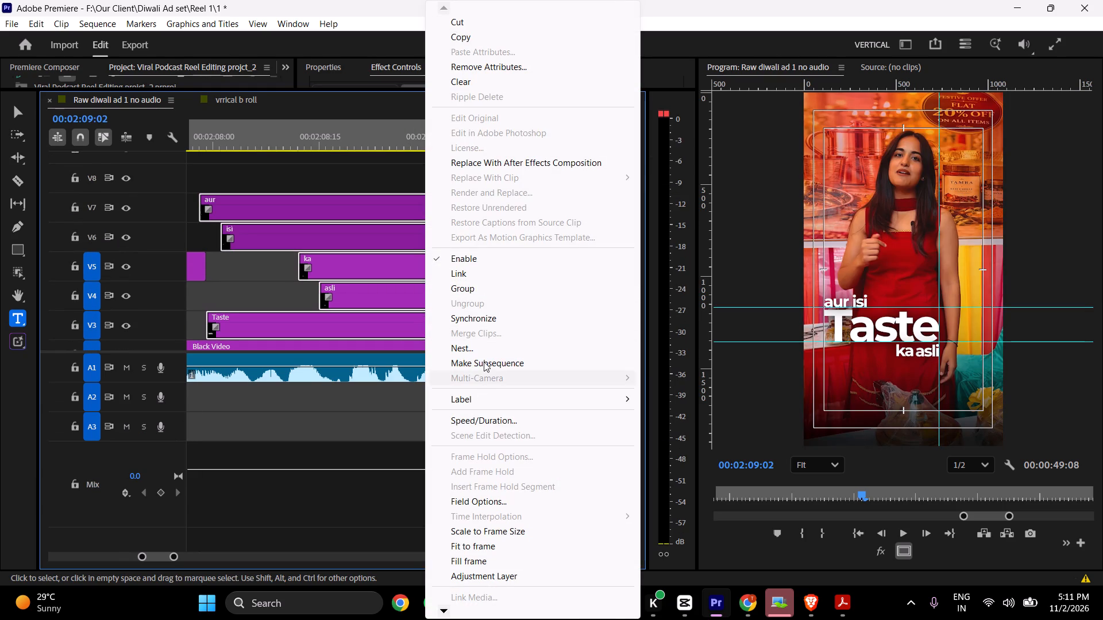
{"action": "left_click", "coordinate": [485, 350]}
{"action": "left_click", "coordinate": [573, 321]}
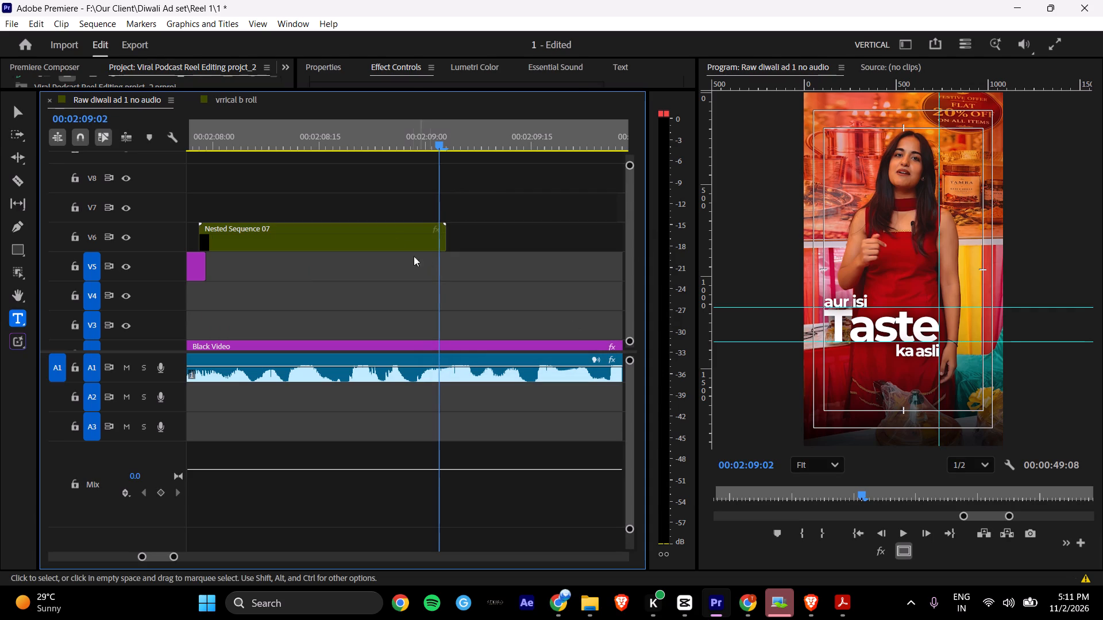
Enlarge the effect controls and shift the nested caption sequence horizontally to a Position X of 654.
{"action": "left_click", "coordinate": [393, 237]}
{"action": "left_click_drag", "start_coordinate": [466, 90], "coordinate": [472, 164]}
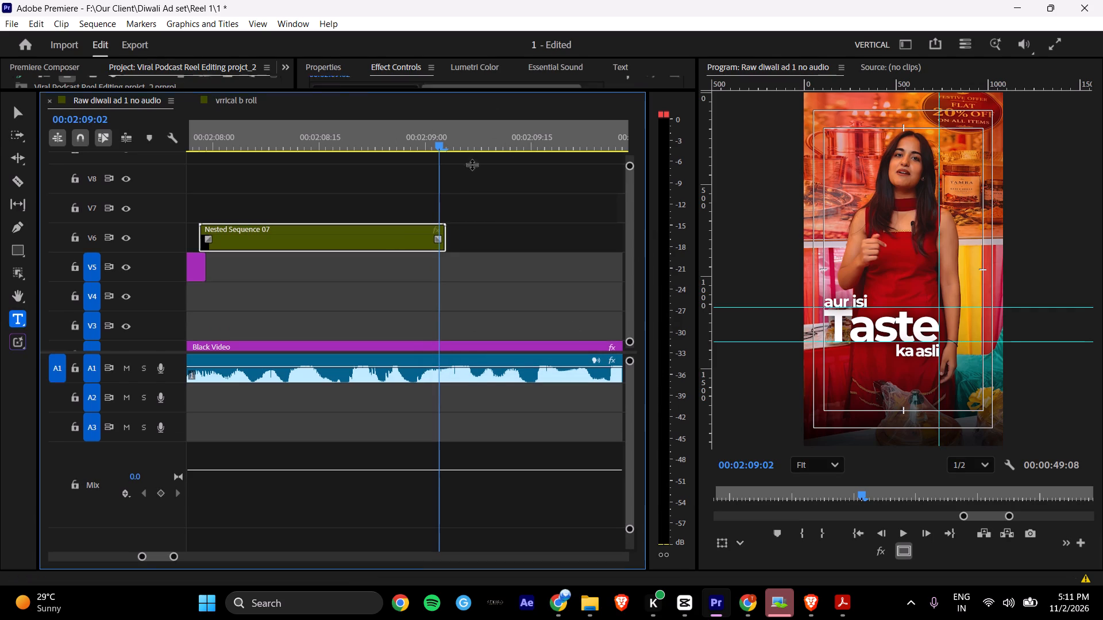
{"action": "left_click_drag", "start_coordinate": [472, 164], "coordinate": [461, 286]}
{"action": "left_click_drag", "start_coordinate": [461, 160], "coordinate": [600, 149]}
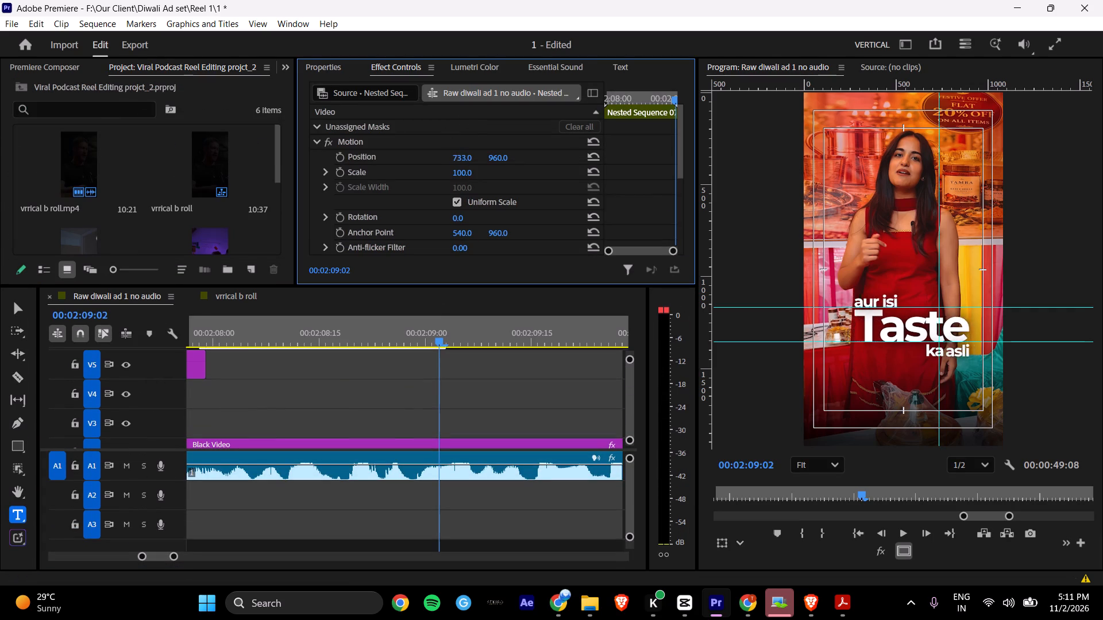
{"action": "left_click_drag", "start_coordinate": [600, 149], "coordinate": [542, 147]}
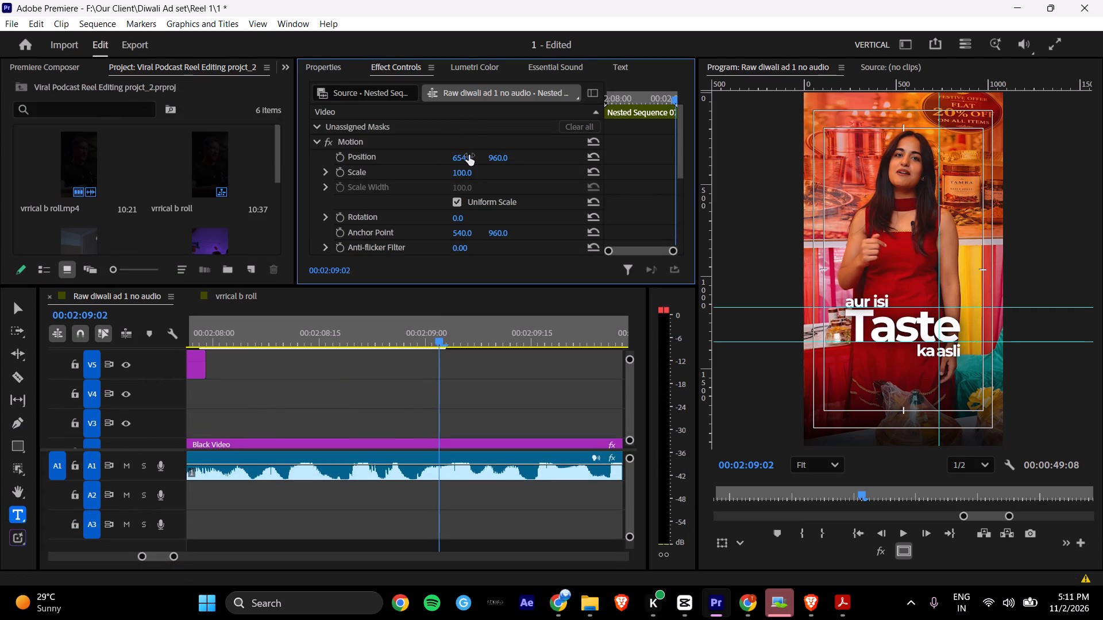
Pause the YouTube music video in Brave and return to Premiere.
{"action": "left_click", "coordinate": [812, 615]}
{"action": "key", "text": "space"}
{"action": "left_click", "coordinate": [812, 614]}
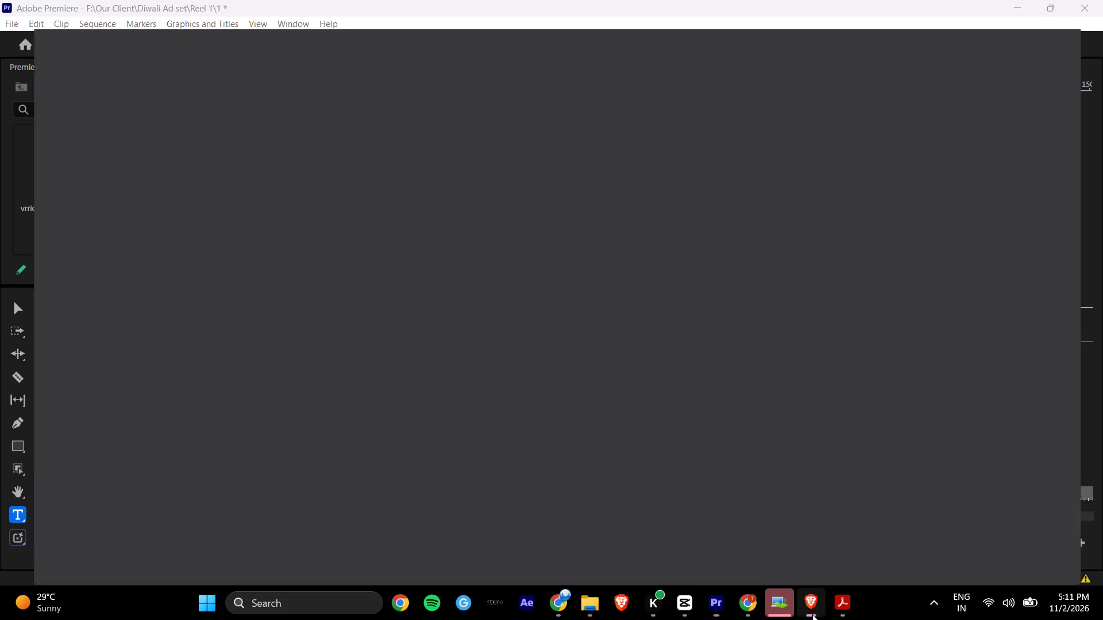
{"action": "left_click", "coordinate": [742, 610]}
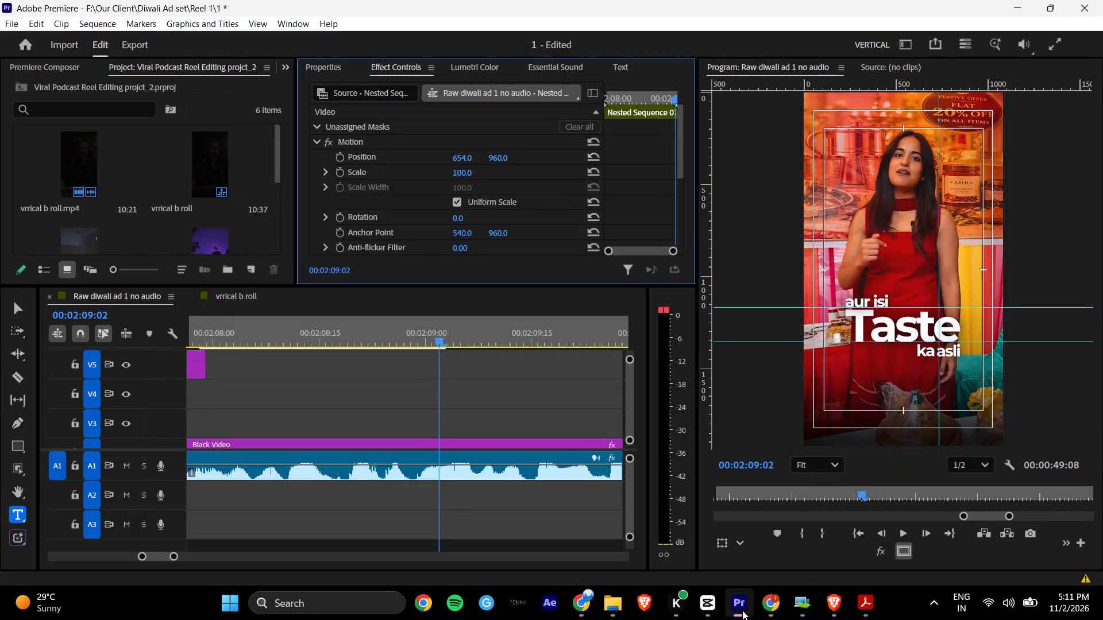
Scale the nested caption sequence up to 126.
{"action": "left_click_drag", "start_coordinate": [460, 172], "coordinate": [461, 172]}
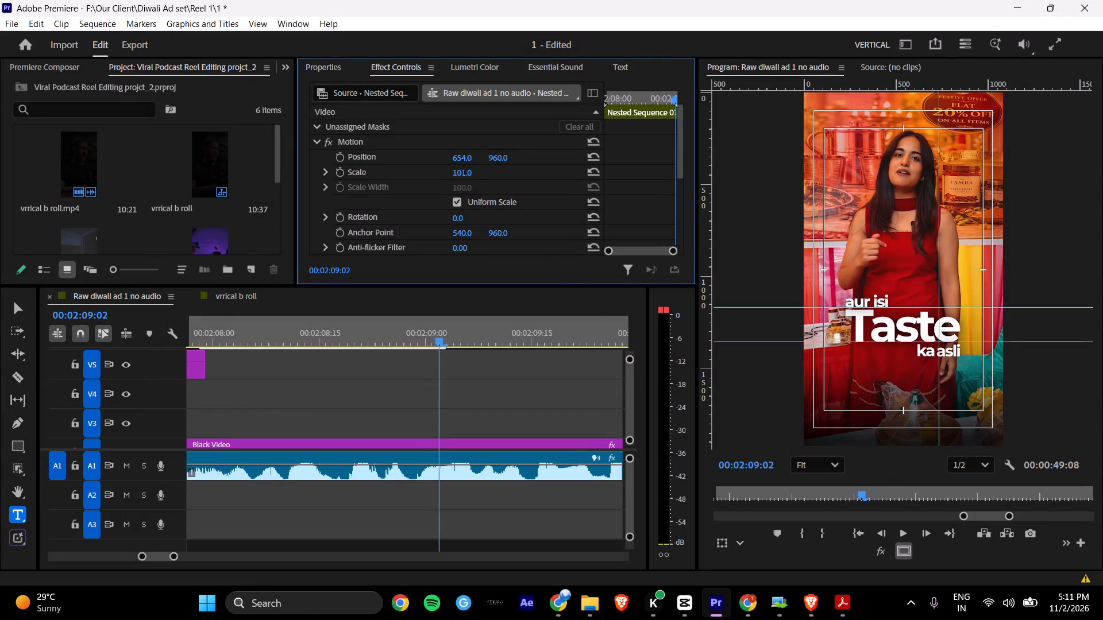
{"action": "left_click_drag", "start_coordinate": [461, 172], "coordinate": [479, 172]}
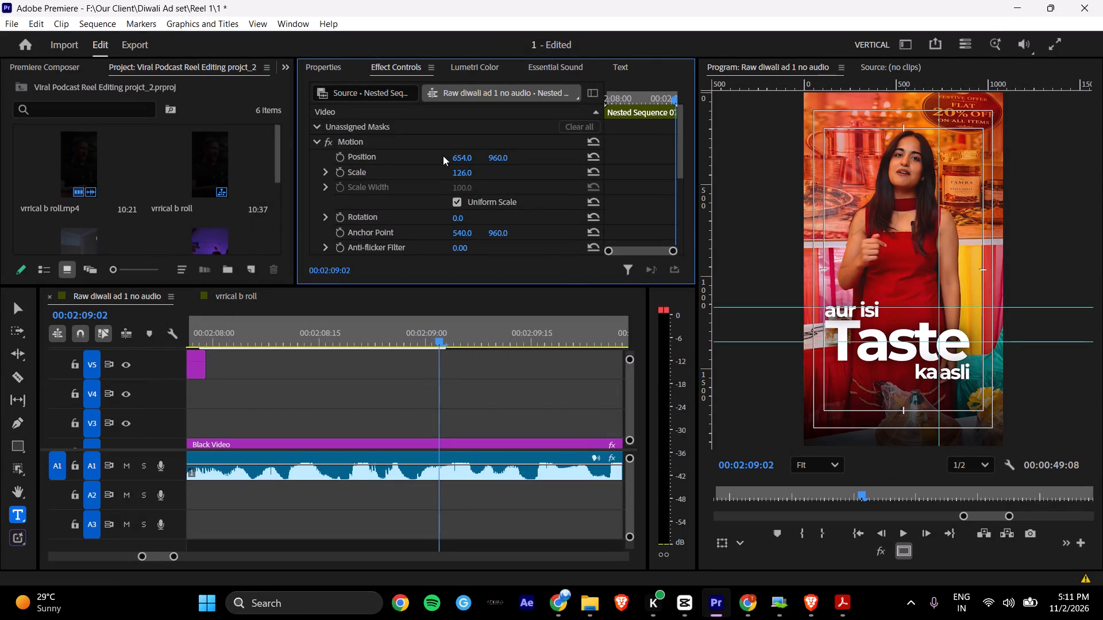
Reposition the enlarged nested caption sequence to 683, 855 so it sits within the safe margins.
{"action": "left_click_drag", "start_coordinate": [459, 158], "coordinate": [489, 160]}
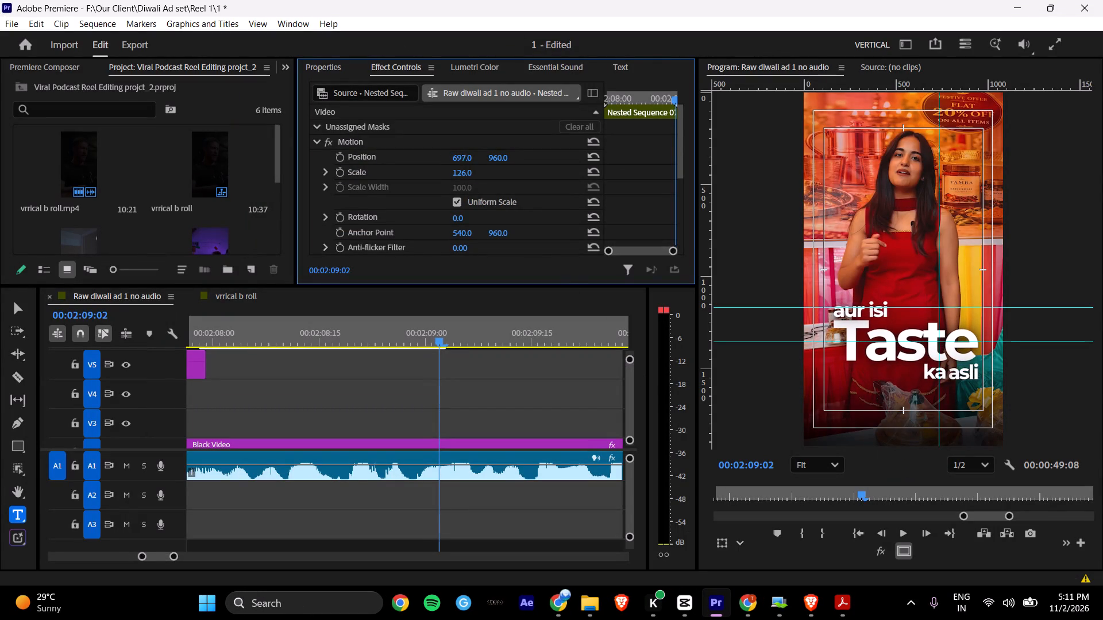
{"action": "left_click_drag", "start_coordinate": [489, 160], "coordinate": [477, 156]}
{"action": "left_click_drag", "start_coordinate": [504, 158], "coordinate": [410, 148]}
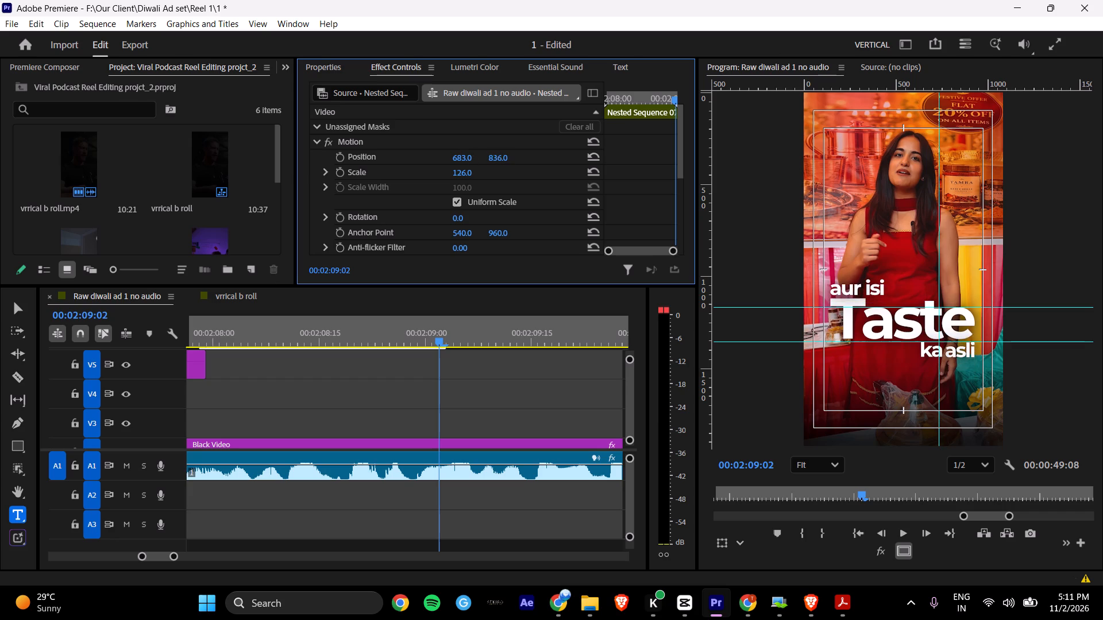
{"action": "left_click_drag", "start_coordinate": [410, 148], "coordinate": [415, 149]}
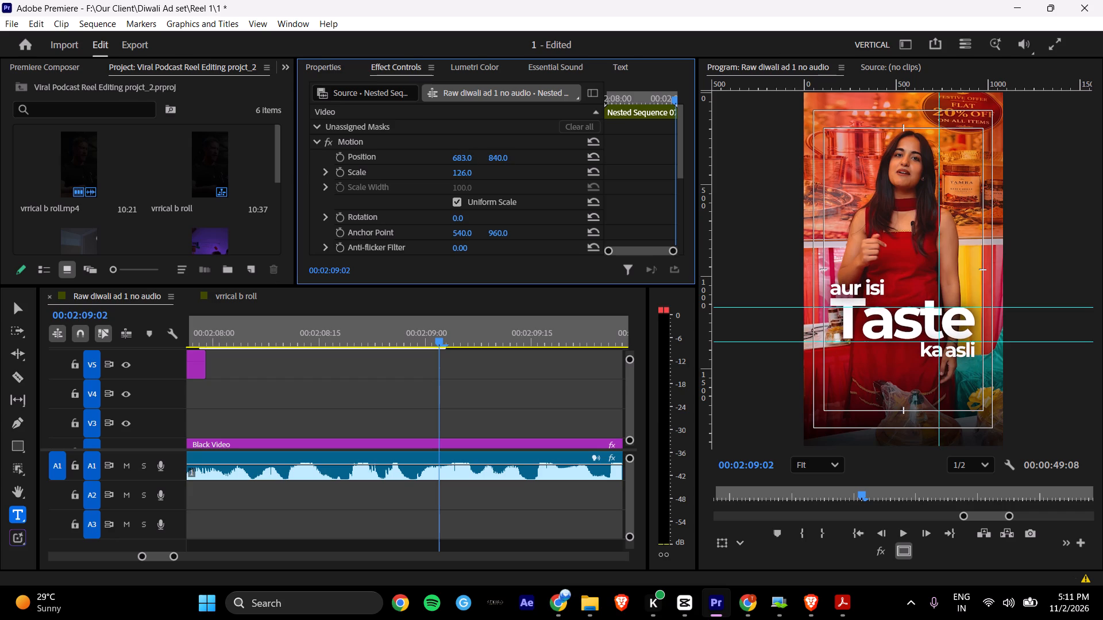
{"action": "left_click_drag", "start_coordinate": [415, 149], "coordinate": [425, 148]}
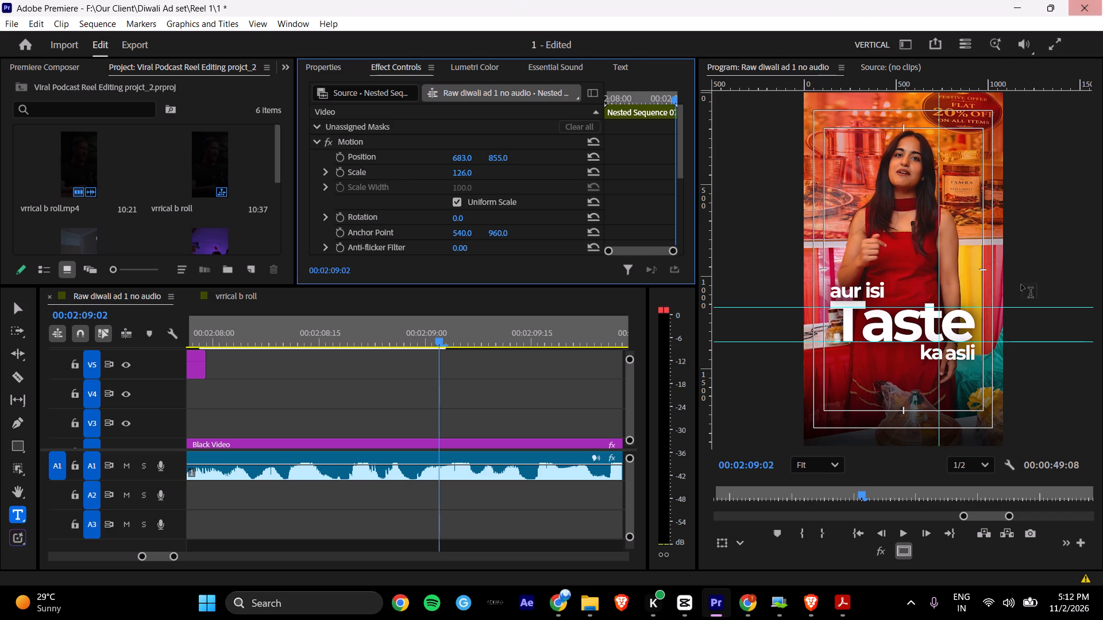
Switch to the Buddha meditation music video in Brave.
{"action": "left_click", "coordinate": [798, 593]}
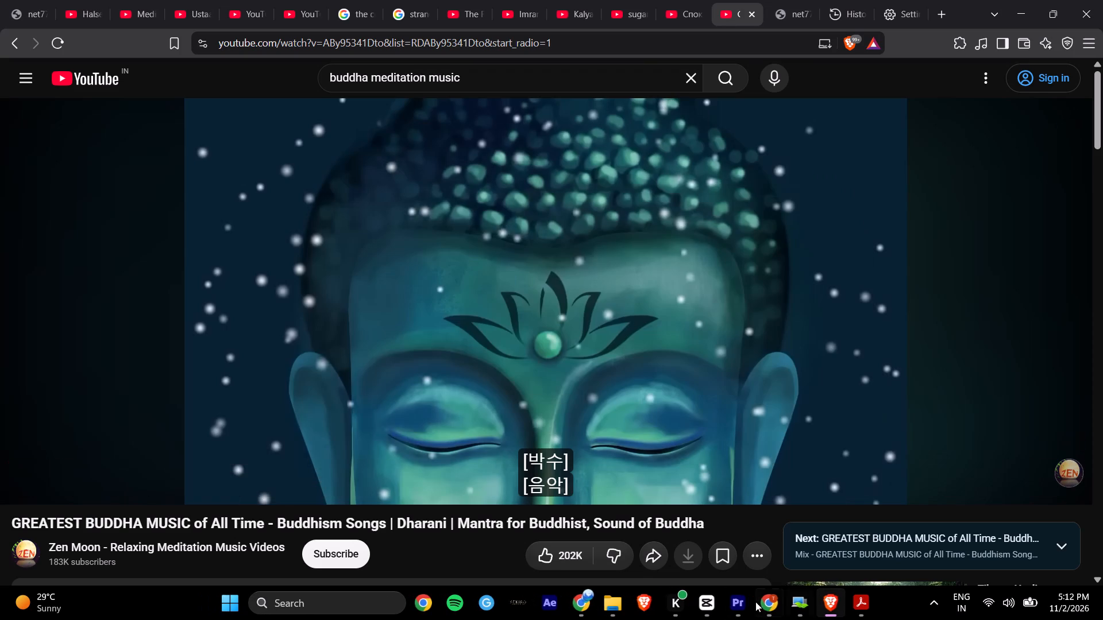
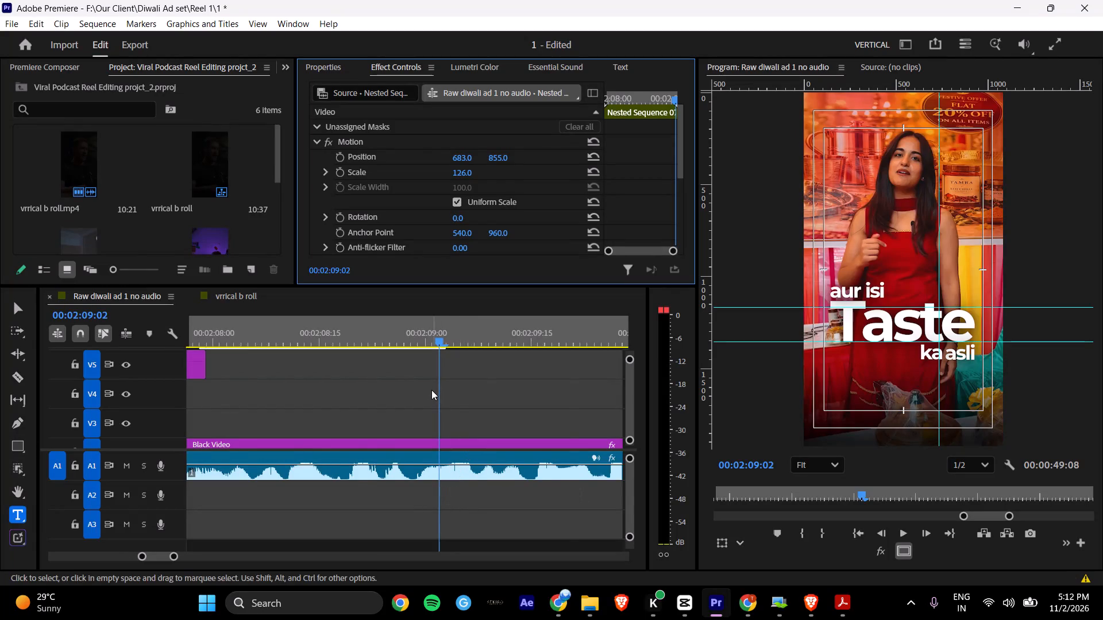
Play the Raw diwali ad 1 no audio sequence from 00:02:07:24 to hear the line following the "aur isi Taste ka asli" caption.
{"action": "scroll", "coordinate": [431, 390], "scroll_direction": "up", "scroll_amount": 11, "text": "shift"}
{"action": "left_click_drag", "start_coordinate": [342, 307], "coordinate": [347, 309]}
{"action": "left_click", "coordinate": [407, 343]}
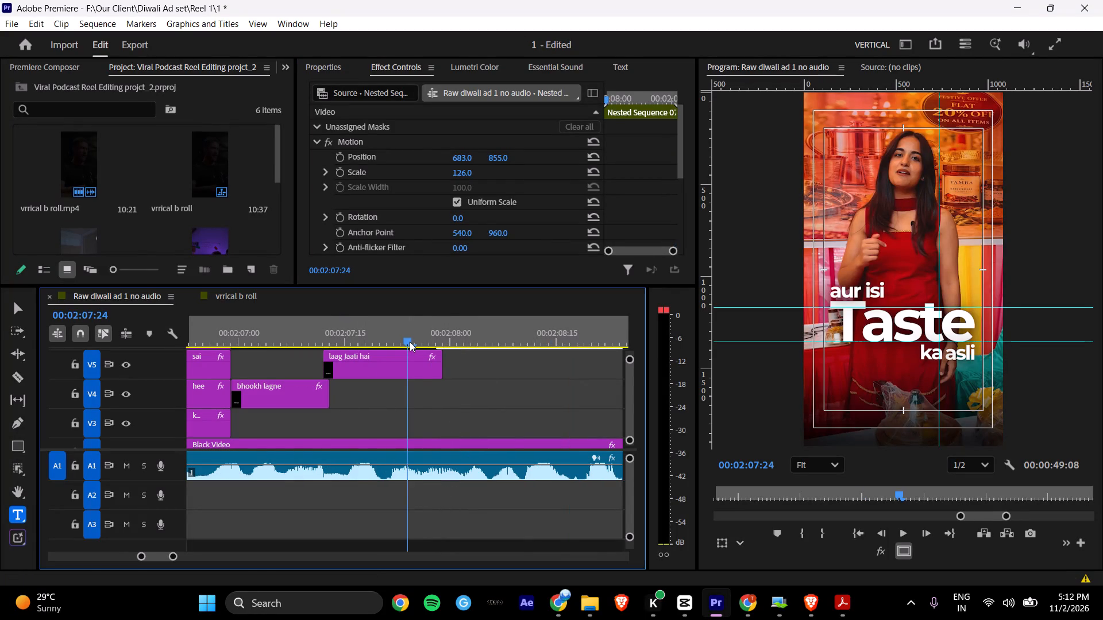
{"action": "key", "text": "space"}
{"action": "key", "text": "space"}
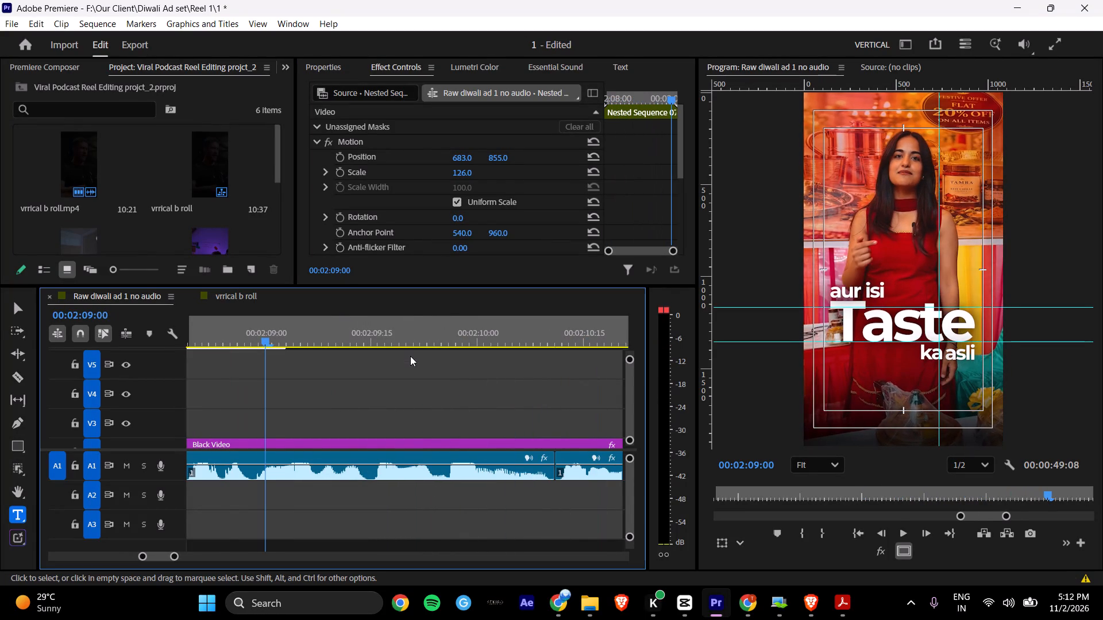
{"action": "key", "text": "space"}
{"action": "key", "text": "space"}
{"action": "key", "text": "space"}
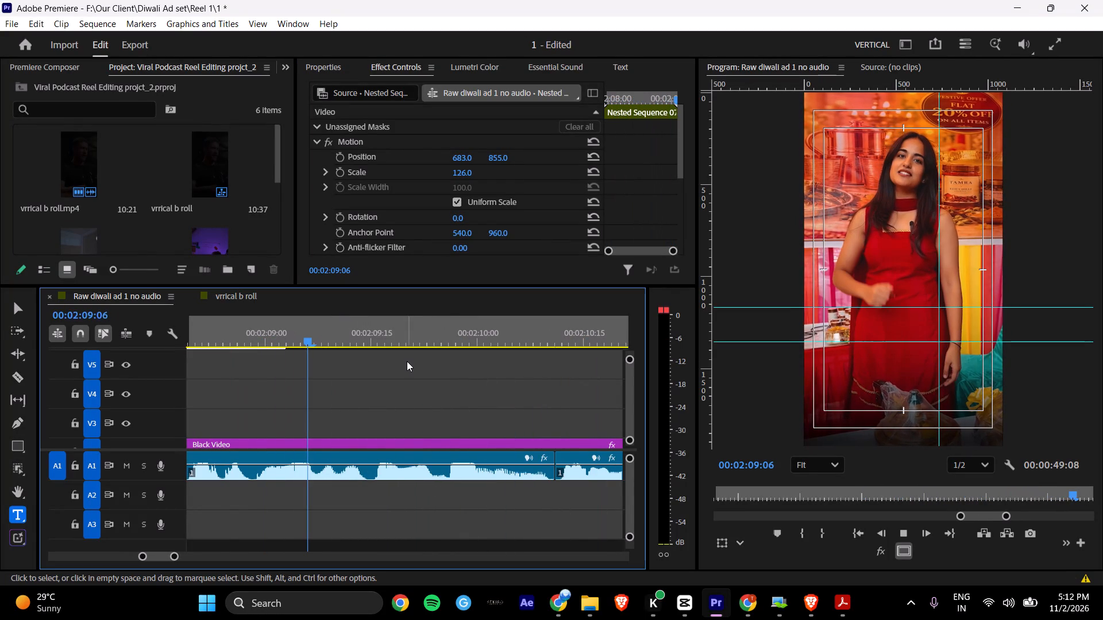
{"action": "key", "text": "space"}
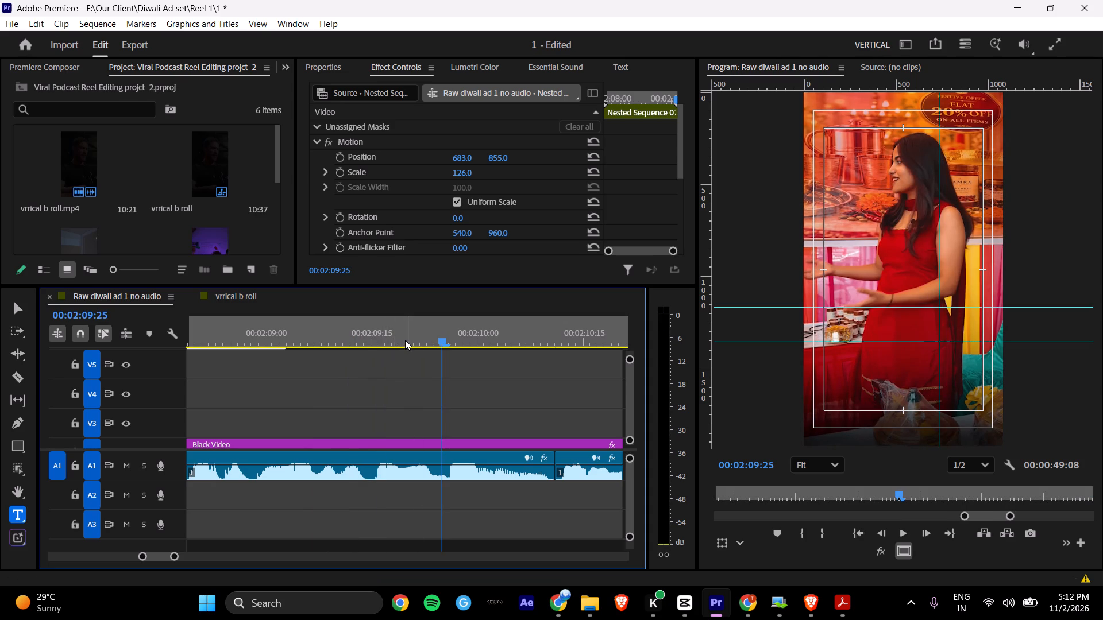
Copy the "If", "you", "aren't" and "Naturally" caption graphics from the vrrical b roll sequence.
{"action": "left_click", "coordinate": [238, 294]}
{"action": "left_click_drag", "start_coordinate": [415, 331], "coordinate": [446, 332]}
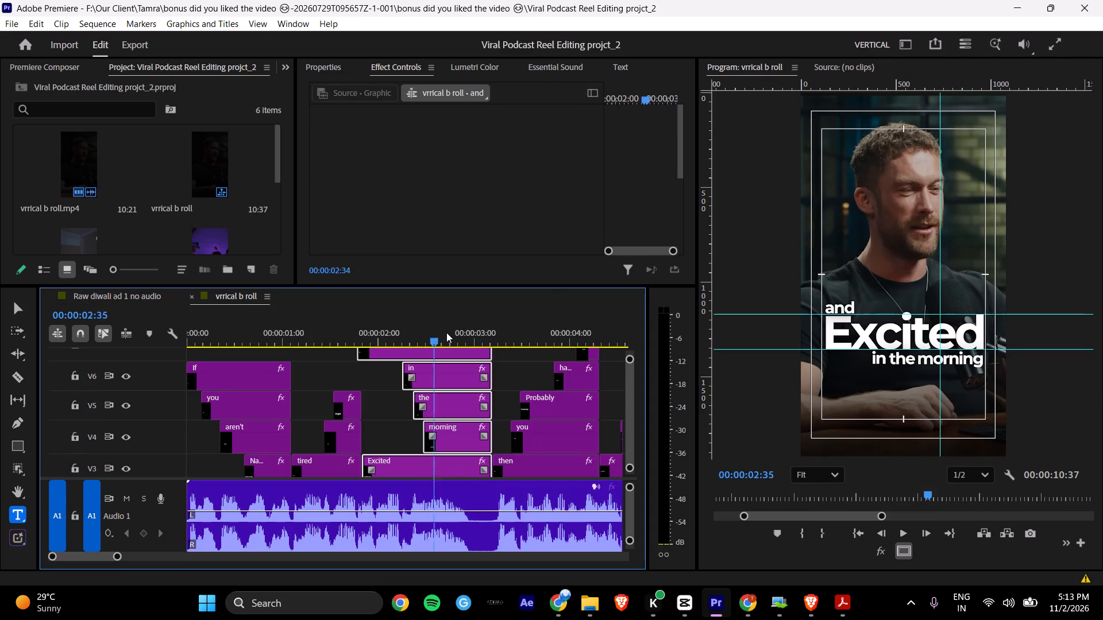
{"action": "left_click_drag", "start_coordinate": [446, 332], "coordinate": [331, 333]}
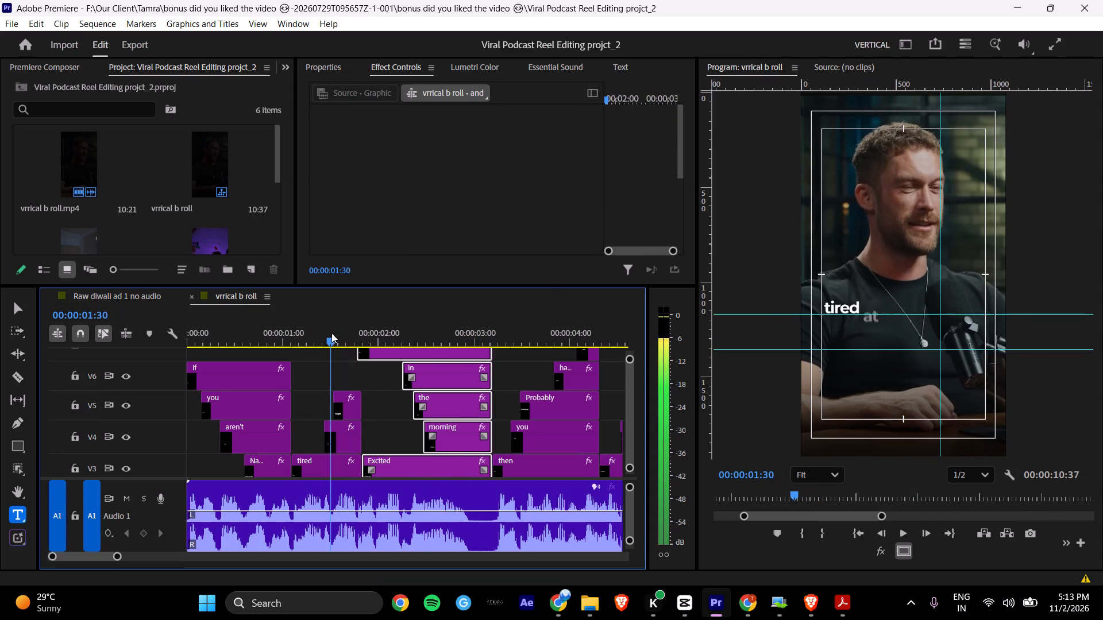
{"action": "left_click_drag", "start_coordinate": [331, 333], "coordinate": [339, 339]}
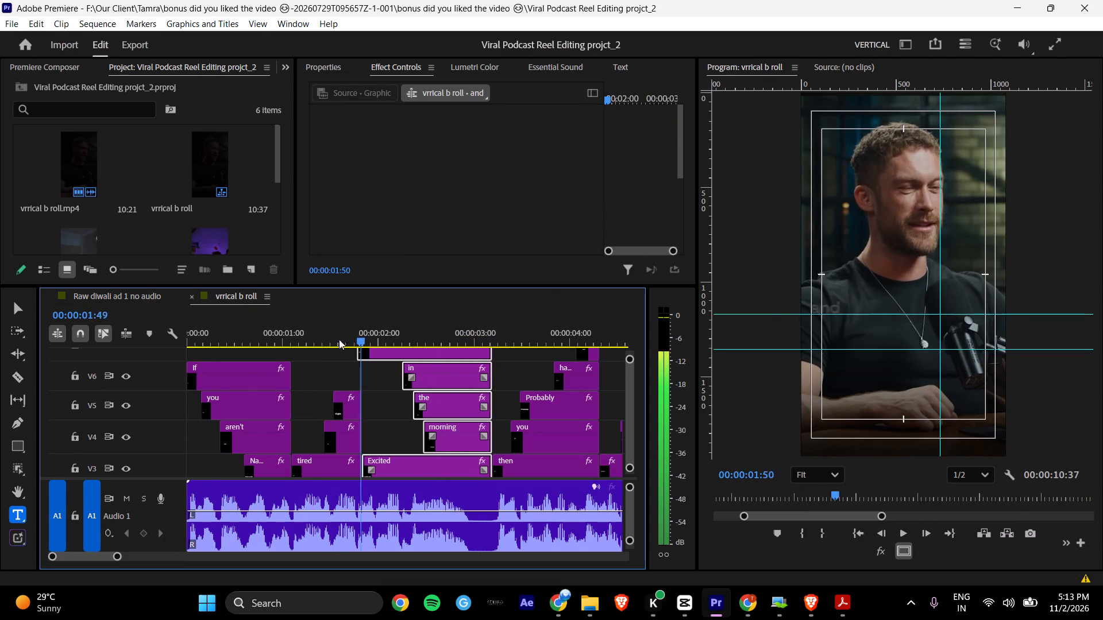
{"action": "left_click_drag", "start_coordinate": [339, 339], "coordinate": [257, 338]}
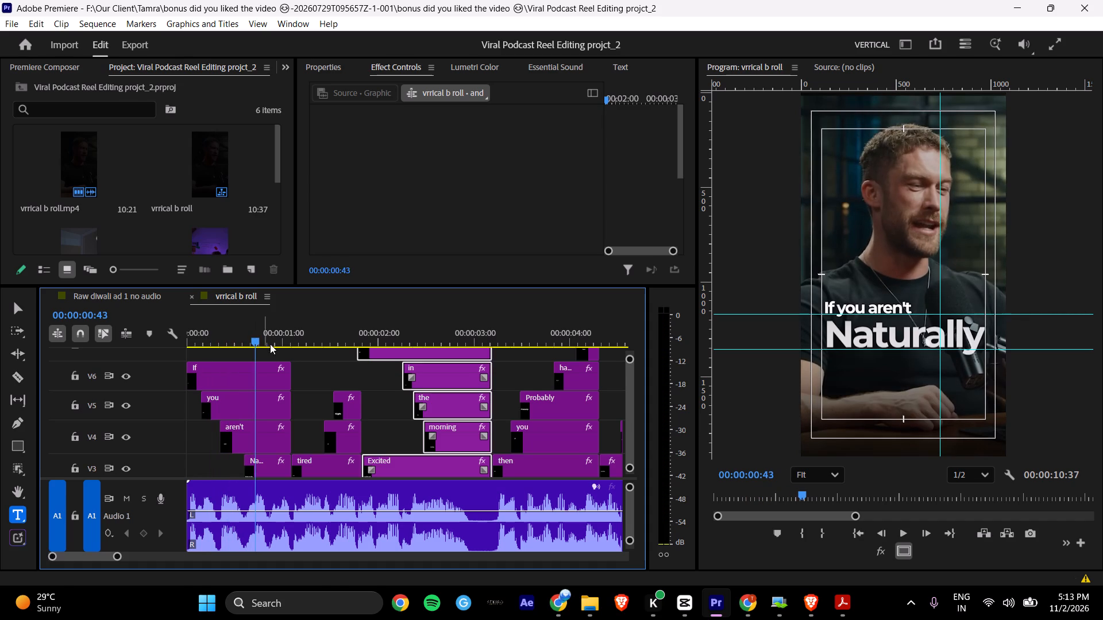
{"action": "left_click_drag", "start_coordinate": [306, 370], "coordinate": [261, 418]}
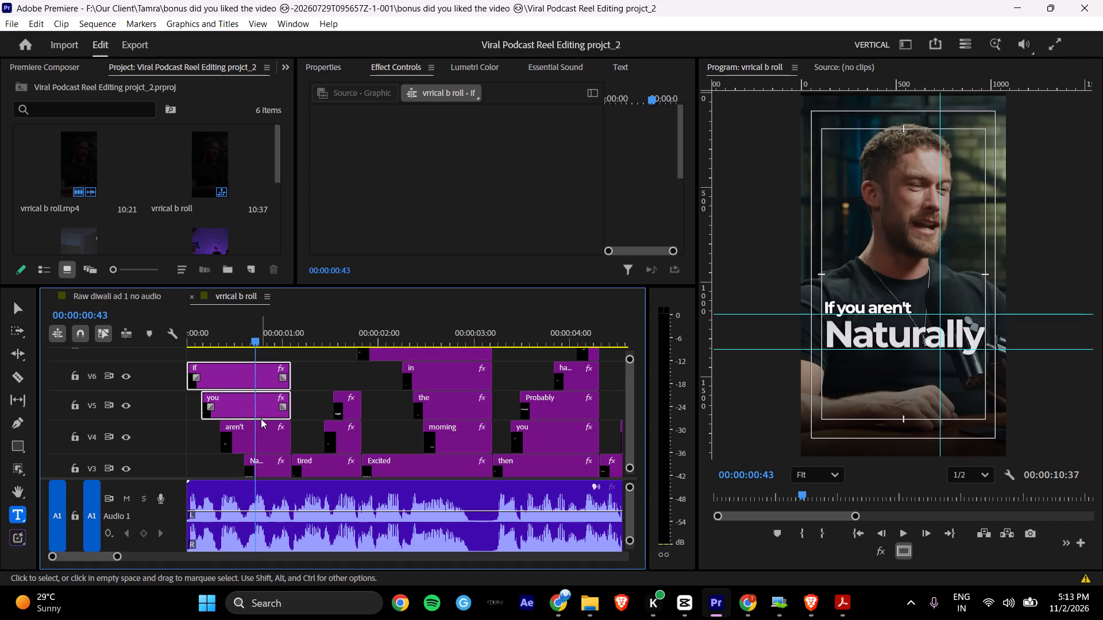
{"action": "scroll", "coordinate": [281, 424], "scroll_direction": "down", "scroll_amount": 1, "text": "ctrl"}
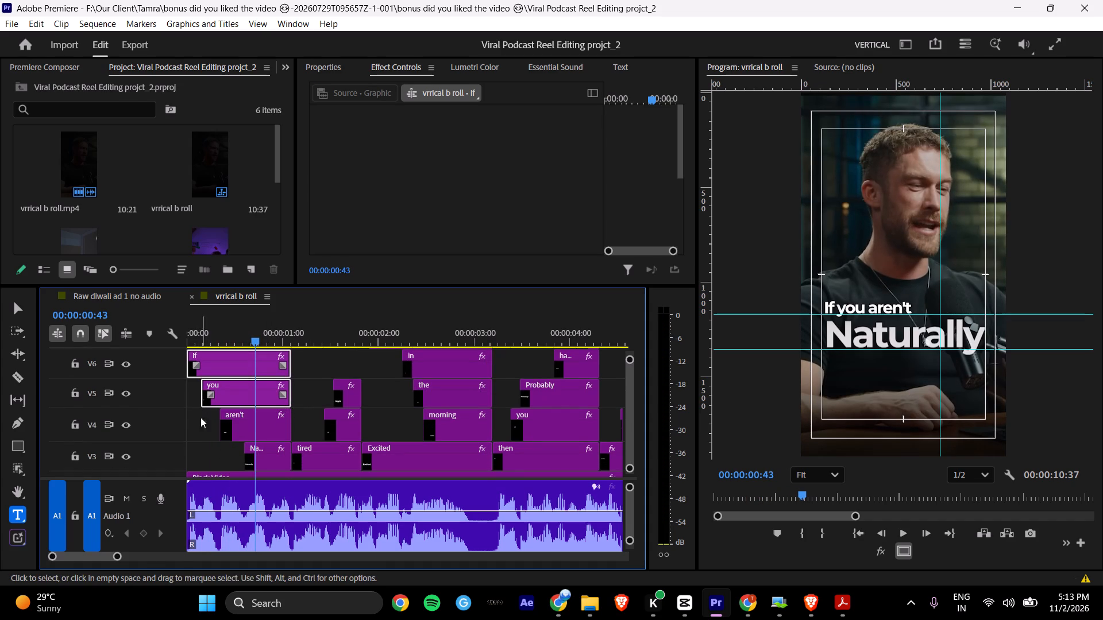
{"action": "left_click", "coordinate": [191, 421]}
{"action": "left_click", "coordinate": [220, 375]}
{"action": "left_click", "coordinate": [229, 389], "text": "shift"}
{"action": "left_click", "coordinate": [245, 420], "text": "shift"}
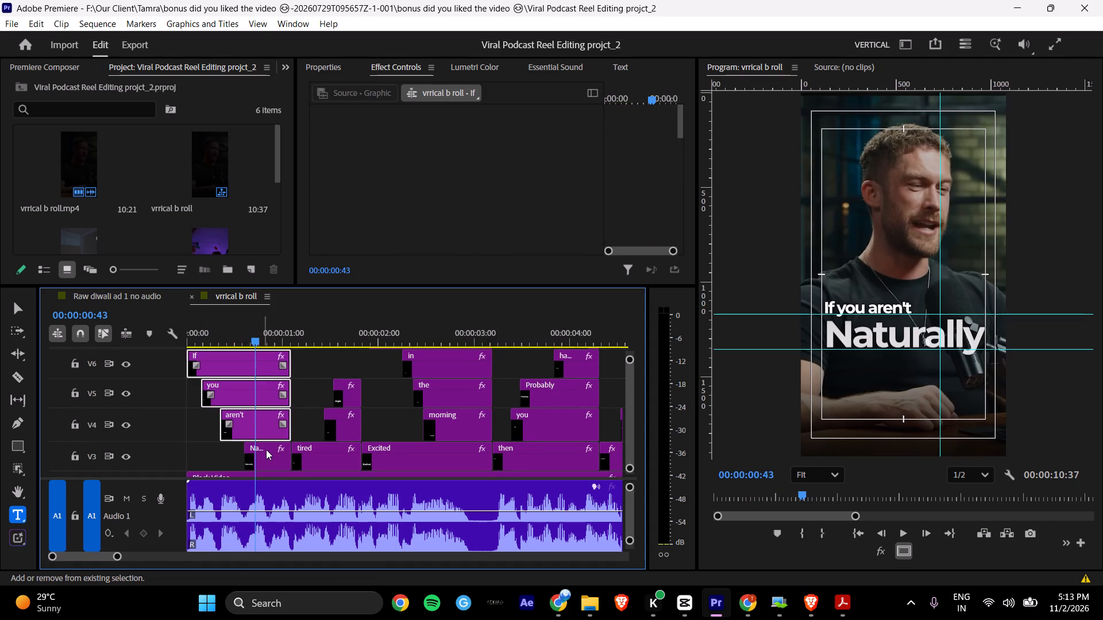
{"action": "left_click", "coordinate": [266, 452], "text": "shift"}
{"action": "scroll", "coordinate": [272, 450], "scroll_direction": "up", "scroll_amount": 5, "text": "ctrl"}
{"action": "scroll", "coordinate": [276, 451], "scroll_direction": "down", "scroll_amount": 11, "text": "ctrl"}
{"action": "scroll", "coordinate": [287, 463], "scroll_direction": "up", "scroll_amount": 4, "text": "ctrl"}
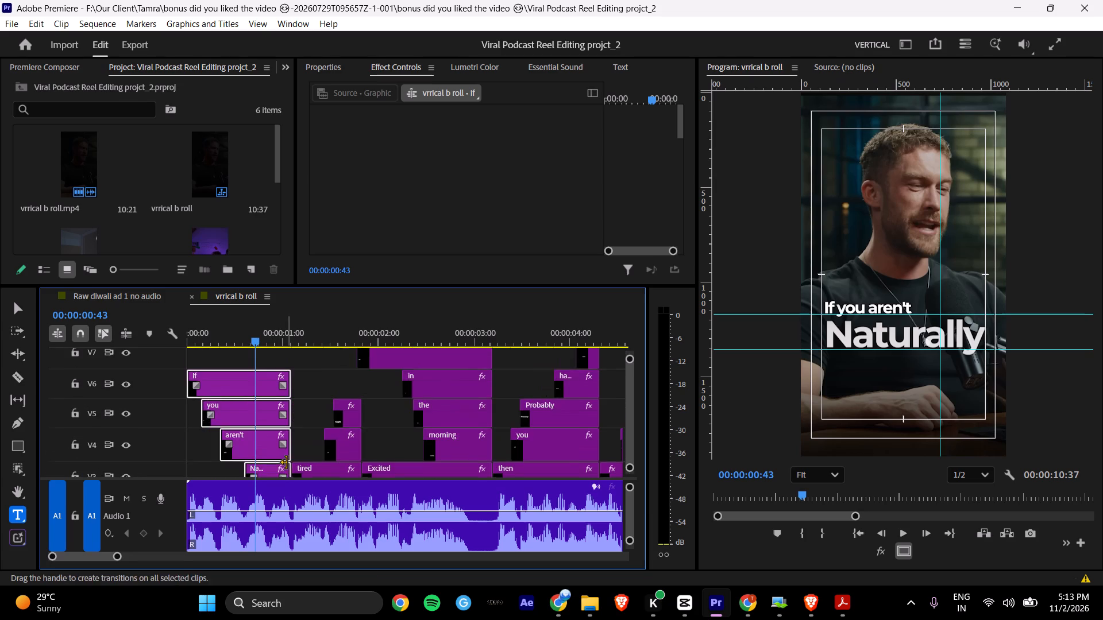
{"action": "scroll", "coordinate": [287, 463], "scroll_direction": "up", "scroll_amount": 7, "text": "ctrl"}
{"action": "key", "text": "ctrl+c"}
Return to the Raw diwali ad 1 no audio sequence and enlarge the timeline area to show more video tracks.
{"action": "left_click", "coordinate": [148, 293]}
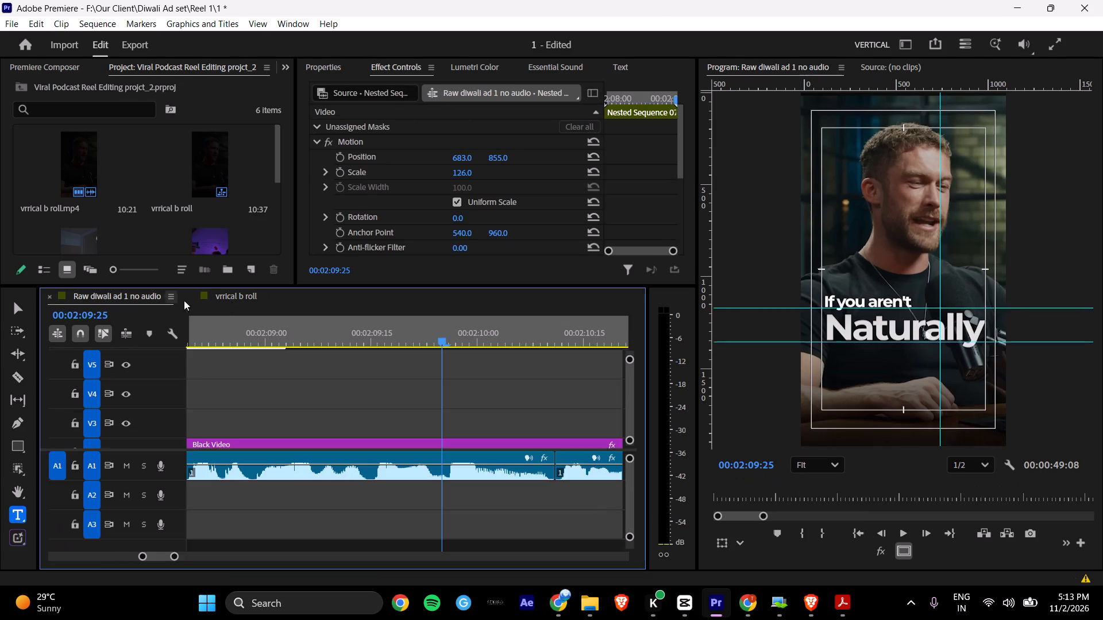
{"action": "scroll", "coordinate": [360, 379], "scroll_direction": "up", "scroll_amount": 2, "text": "ctrl"}
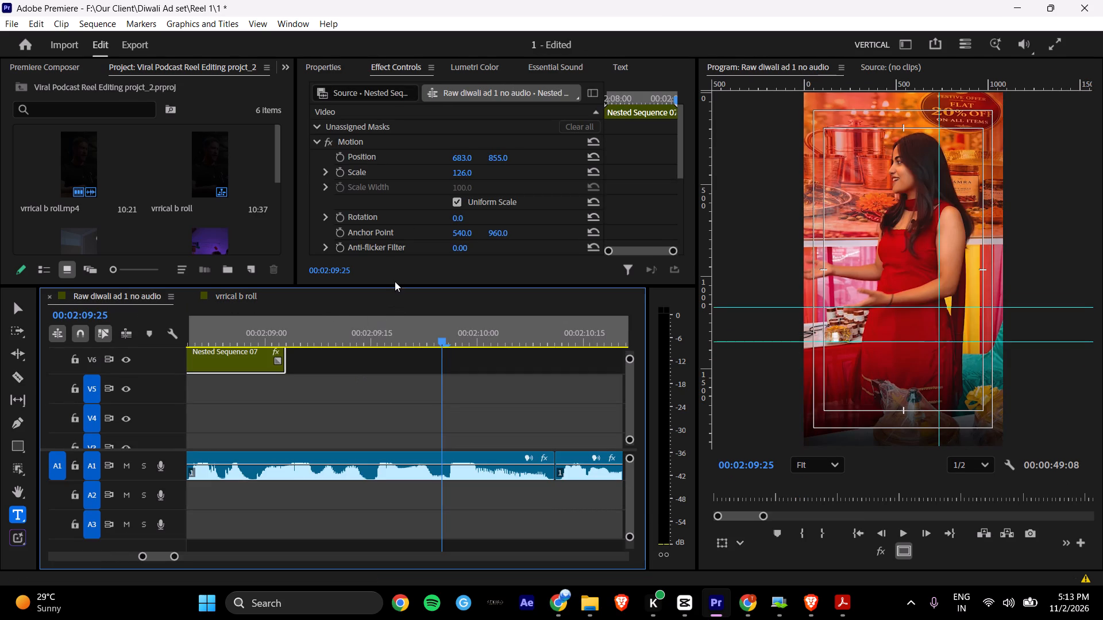
{"action": "left_click_drag", "start_coordinate": [389, 287], "coordinate": [398, 106]}
{"action": "scroll", "coordinate": [456, 225], "scroll_direction": "up", "scroll_amount": 11, "text": "shift"}
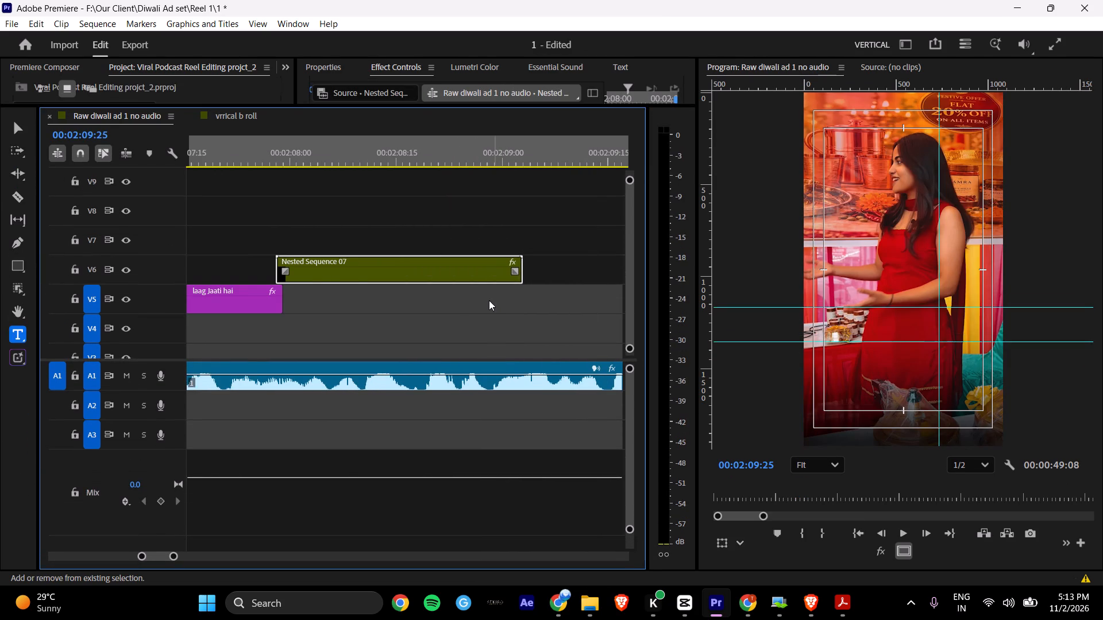
{"action": "scroll", "coordinate": [492, 255], "scroll_direction": "down", "scroll_amount": 5, "text": "shift"}
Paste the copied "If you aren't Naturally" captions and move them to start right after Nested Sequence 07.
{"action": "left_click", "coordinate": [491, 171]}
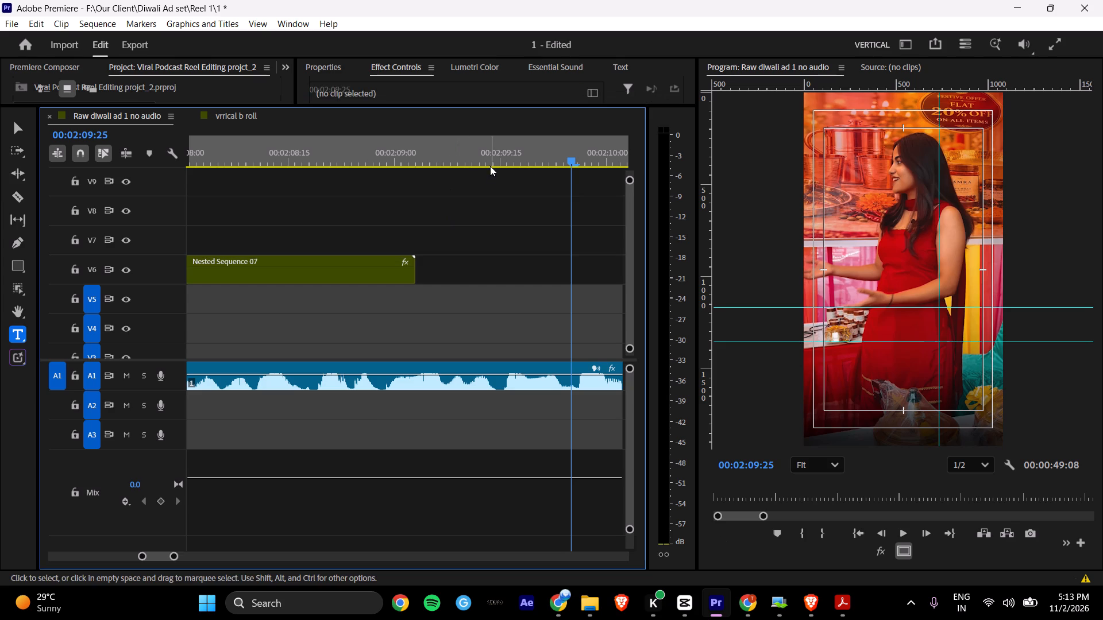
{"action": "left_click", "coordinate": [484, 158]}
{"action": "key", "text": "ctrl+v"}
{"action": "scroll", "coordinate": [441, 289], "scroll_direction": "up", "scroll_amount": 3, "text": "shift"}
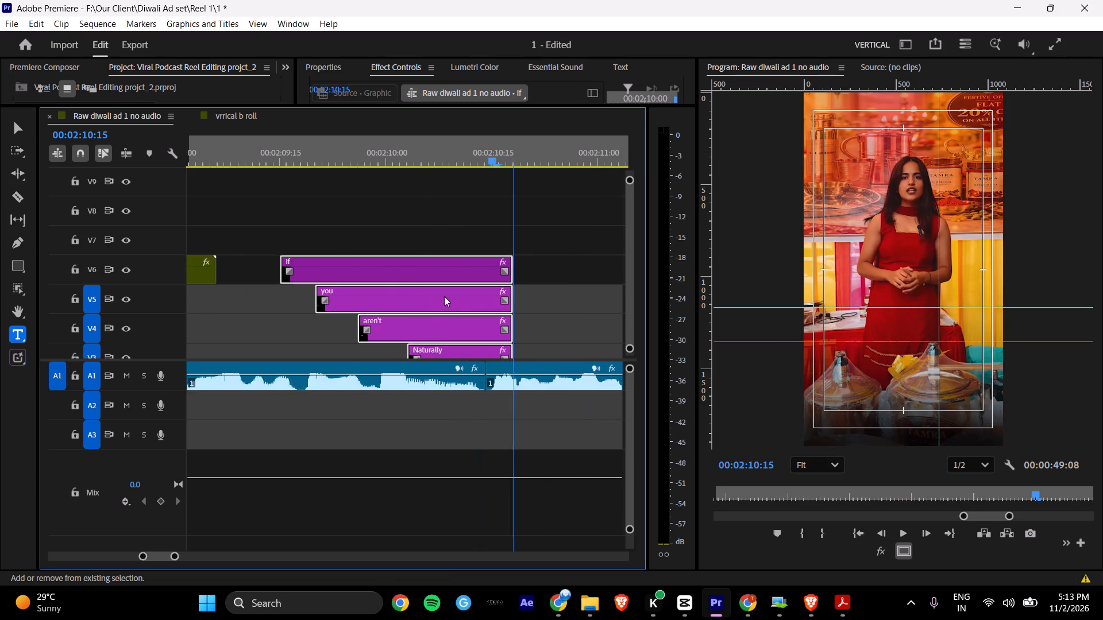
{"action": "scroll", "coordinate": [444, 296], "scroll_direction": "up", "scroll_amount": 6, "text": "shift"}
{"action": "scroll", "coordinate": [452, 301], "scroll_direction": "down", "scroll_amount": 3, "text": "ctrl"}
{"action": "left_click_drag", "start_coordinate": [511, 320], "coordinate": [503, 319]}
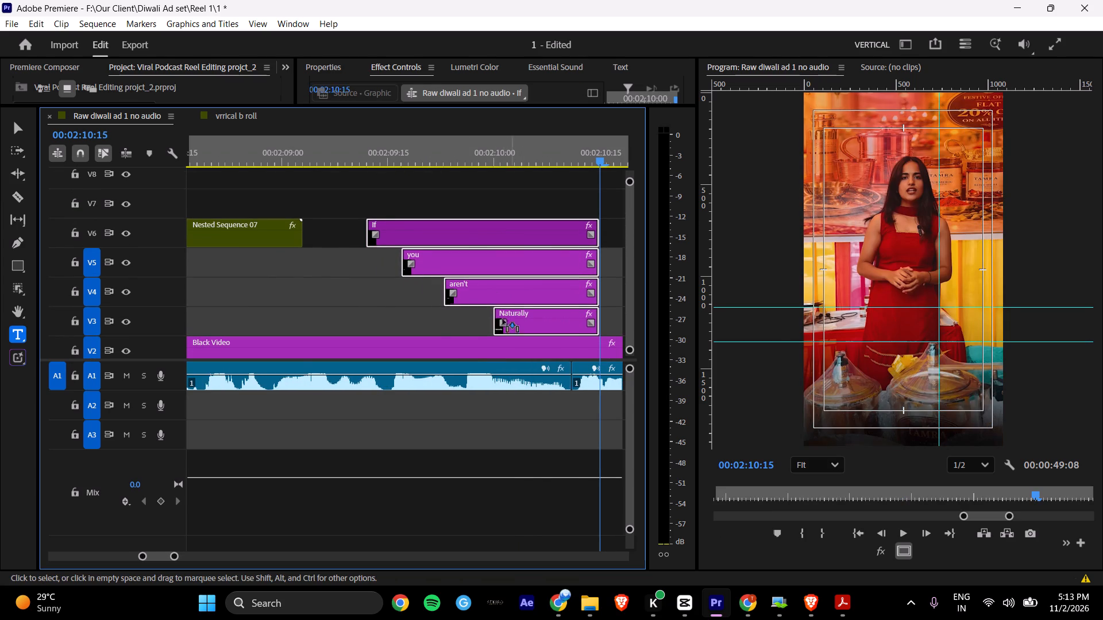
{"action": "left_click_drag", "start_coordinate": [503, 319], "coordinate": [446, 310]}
Play back the pasted captions from around 00:02:09:00 to check their timing against the voiceover.
{"action": "left_click", "coordinate": [289, 157]}
{"action": "key", "text": "space"}
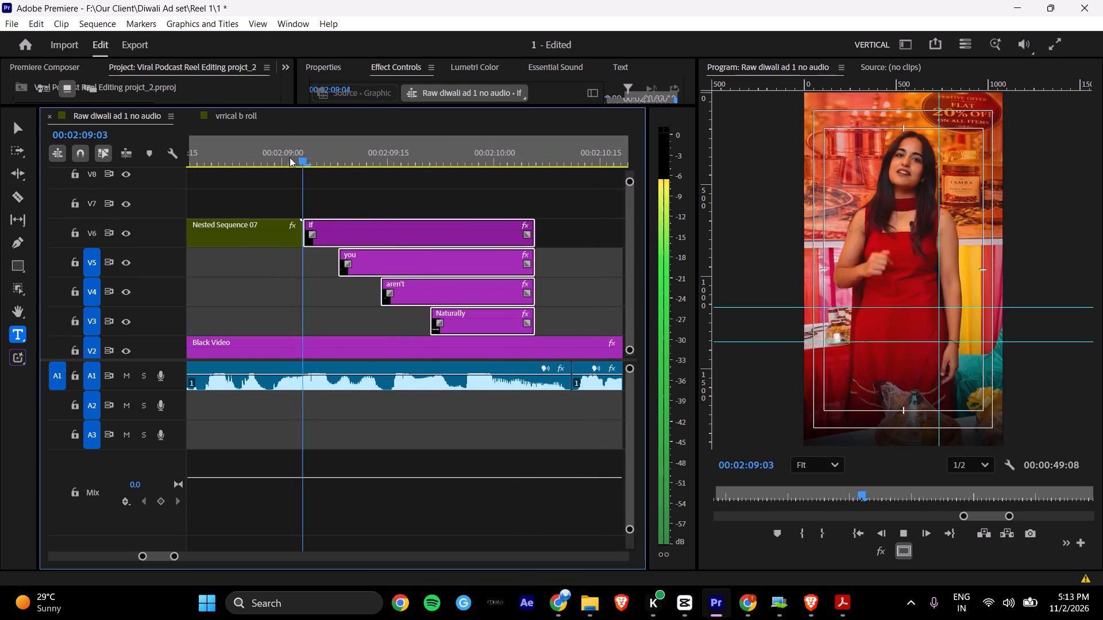
{"action": "key", "text": "space"}
{"action": "left_click_drag", "start_coordinate": [298, 155], "coordinate": [282, 152]}
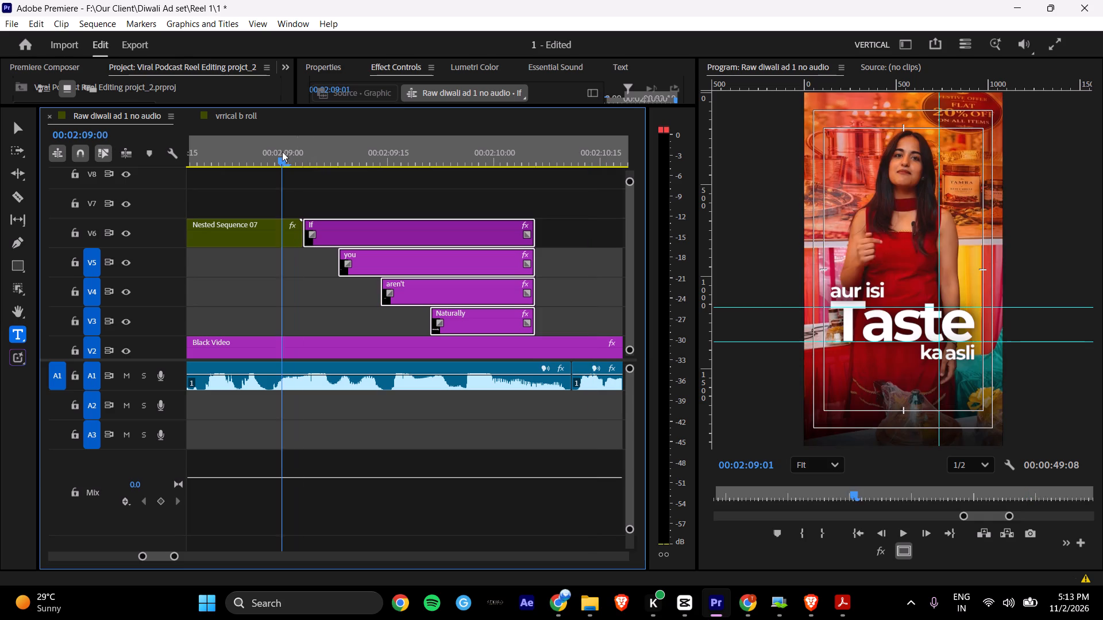
{"action": "left_click_drag", "start_coordinate": [282, 152], "coordinate": [277, 150]}
{"action": "key", "text": "space"}
{"action": "key", "text": "space"}
{"action": "key", "text": "space"}
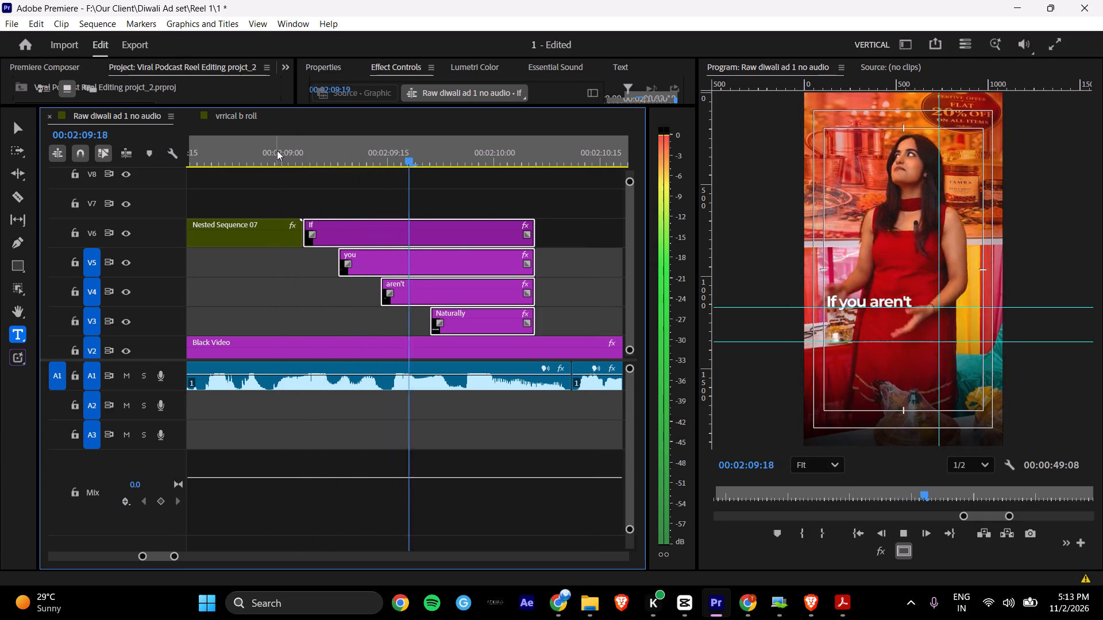
{"action": "key", "text": "space"}
{"action": "key", "text": "space"}
{"action": "key", "text": "space"}
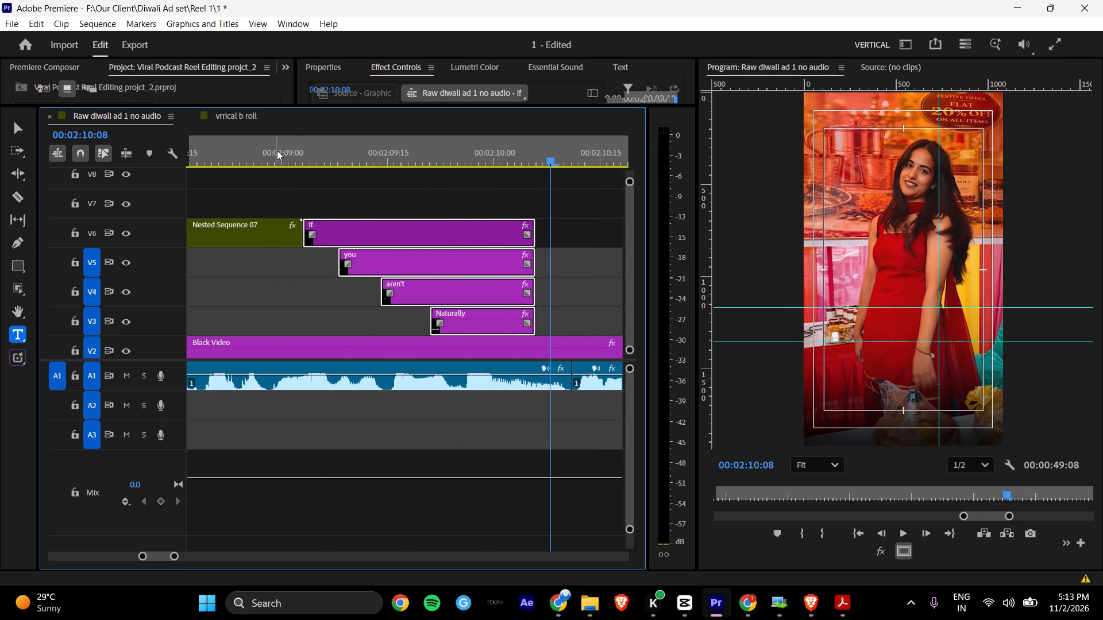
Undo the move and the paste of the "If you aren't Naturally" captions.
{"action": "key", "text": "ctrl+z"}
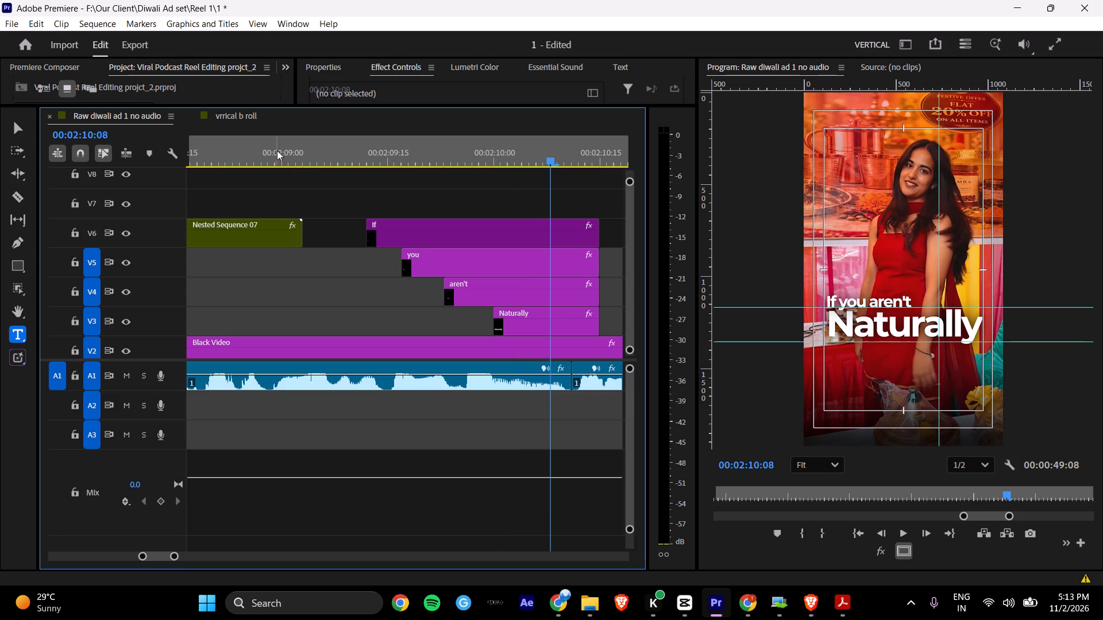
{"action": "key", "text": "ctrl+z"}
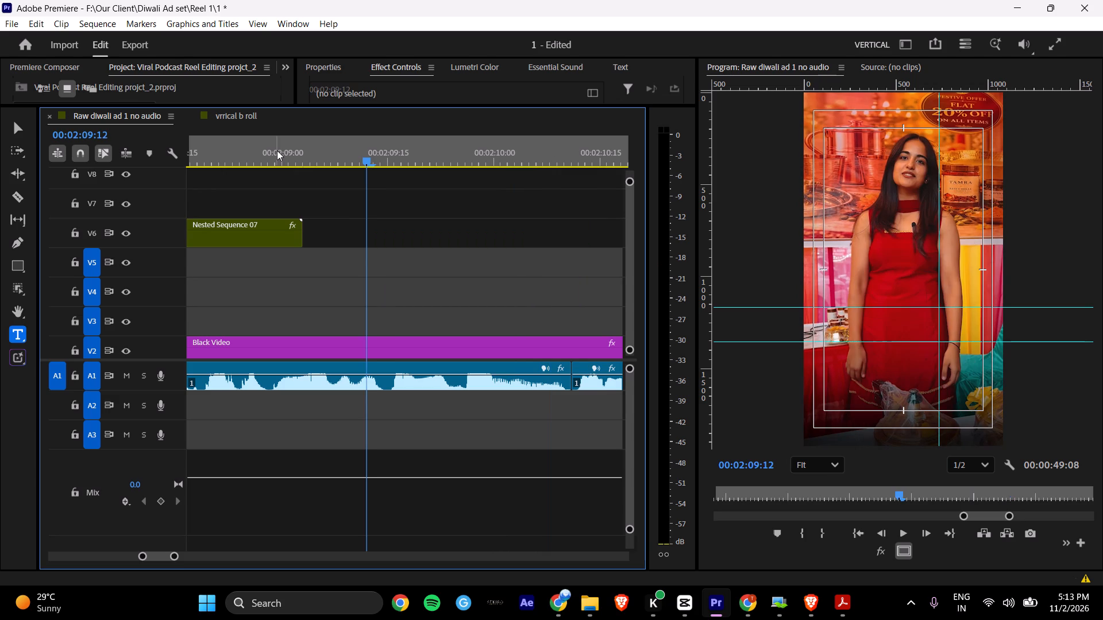
Copy the "then you Probably haven't found" caption graphics from vrrical b roll into Raw diwali ad 1 no audio at 00:02:09:12.
{"action": "left_click", "coordinate": [243, 109]}
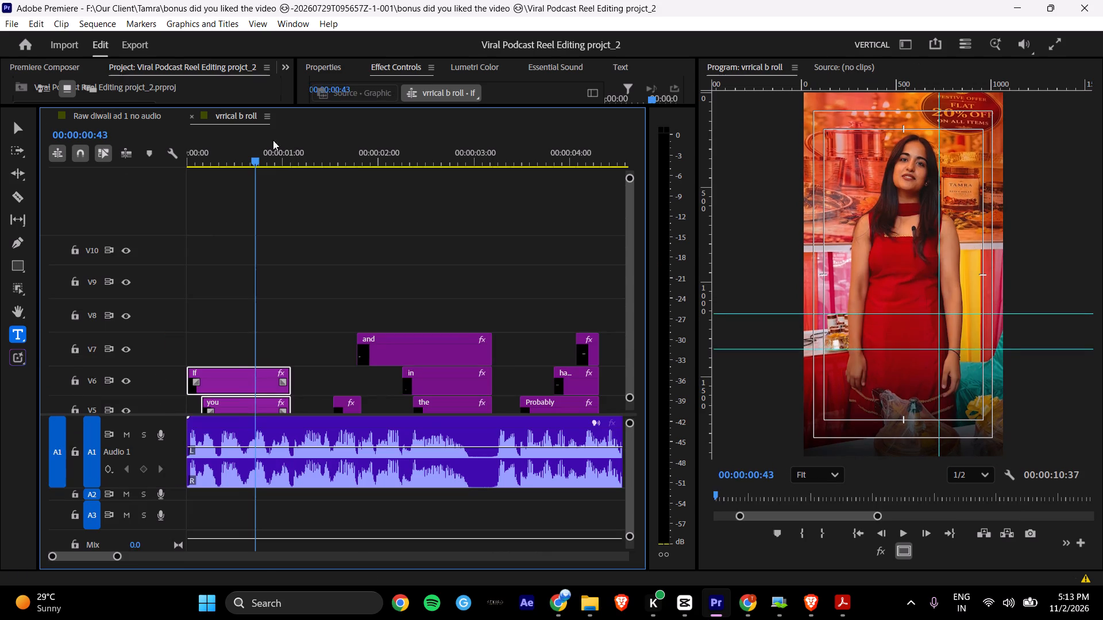
{"action": "scroll", "coordinate": [435, 300], "scroll_direction": "down", "scroll_amount": 5, "text": "ctrl"}
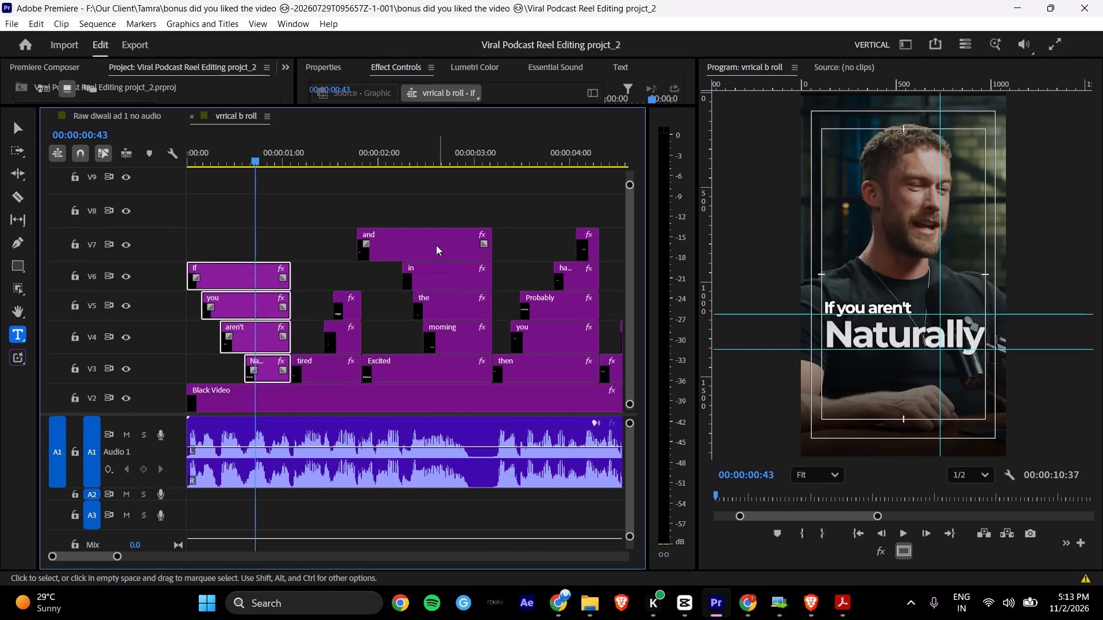
{"action": "left_click_drag", "start_coordinate": [428, 151], "coordinate": [458, 162]}
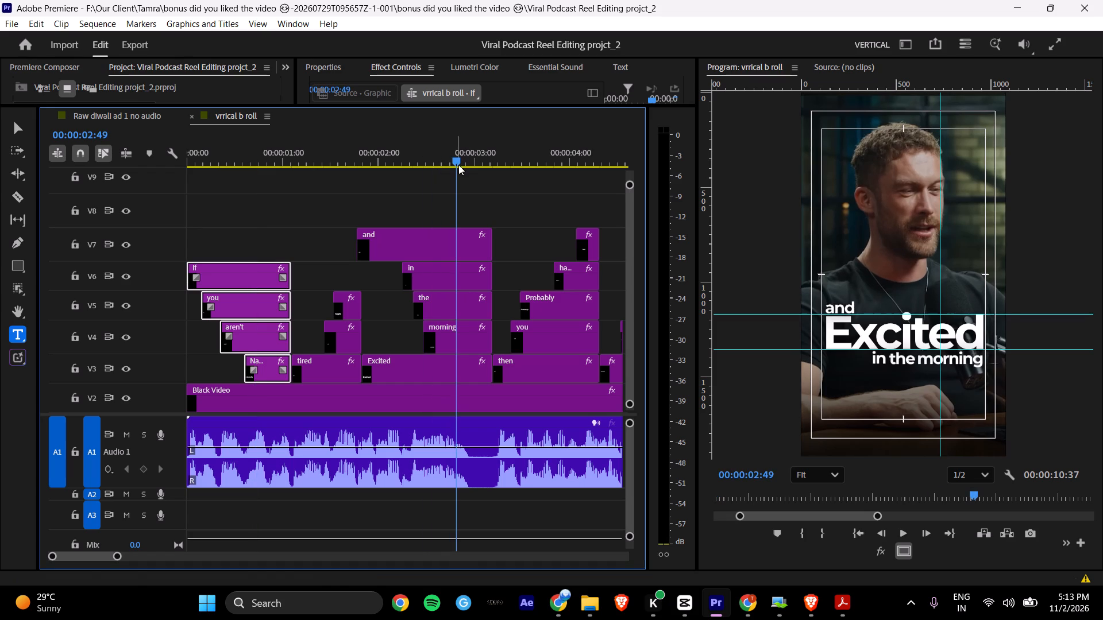
{"action": "scroll", "coordinate": [440, 218], "scroll_direction": "down", "scroll_amount": 5, "text": "ctrl"}
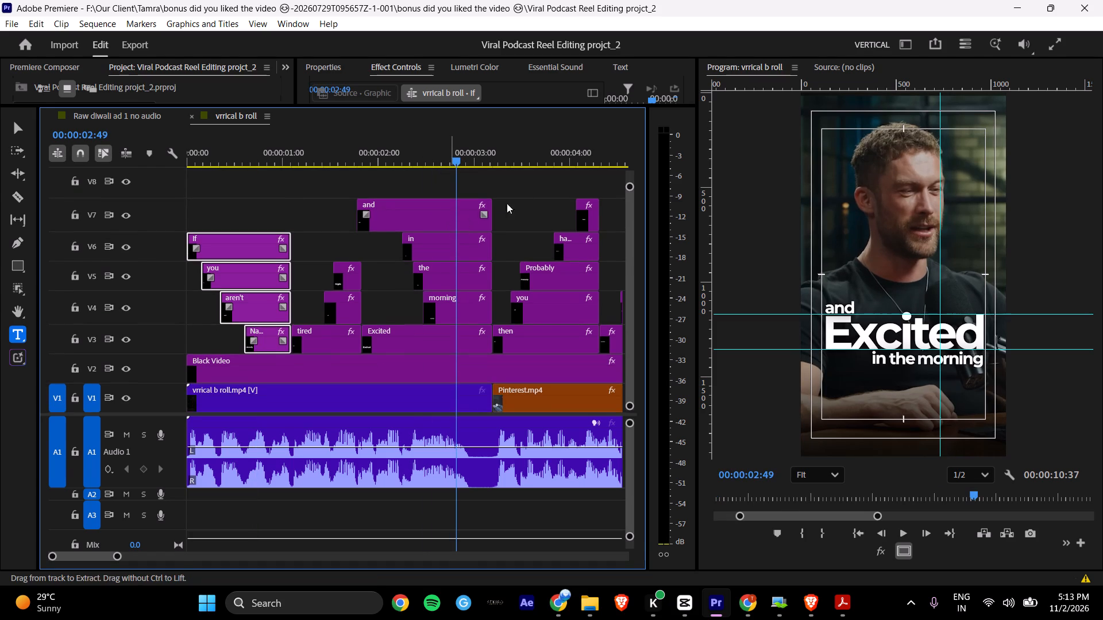
{"action": "left_click_drag", "start_coordinate": [545, 144], "coordinate": [580, 154]}
{"action": "scroll", "coordinate": [537, 244], "scroll_direction": "down", "scroll_amount": 5, "text": "shift"}
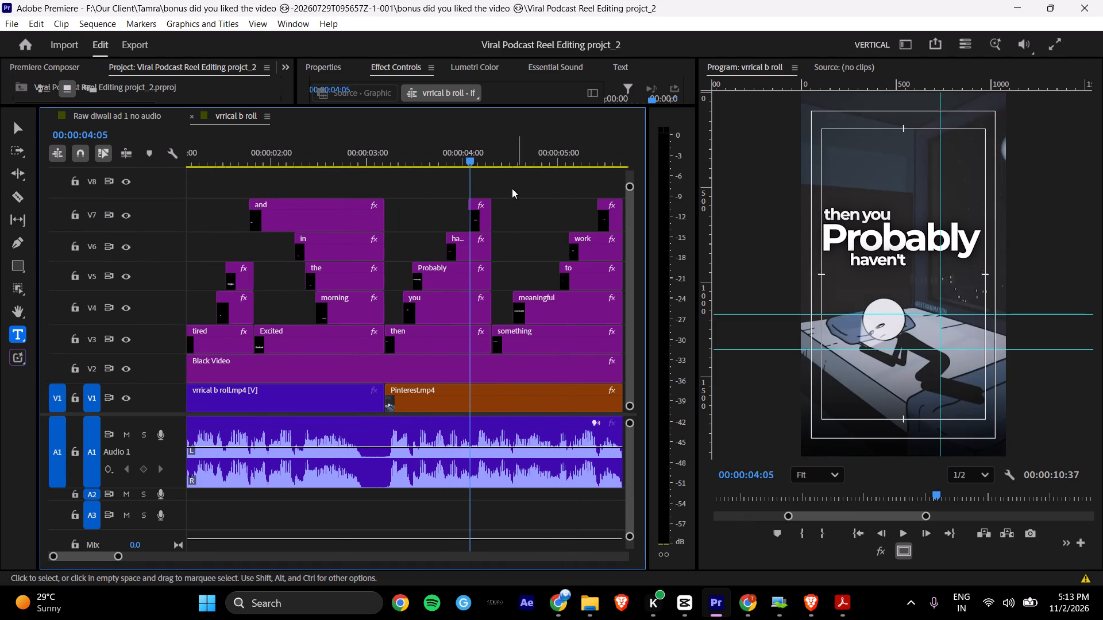
{"action": "left_click_drag", "start_coordinate": [488, 185], "coordinate": [461, 343]}
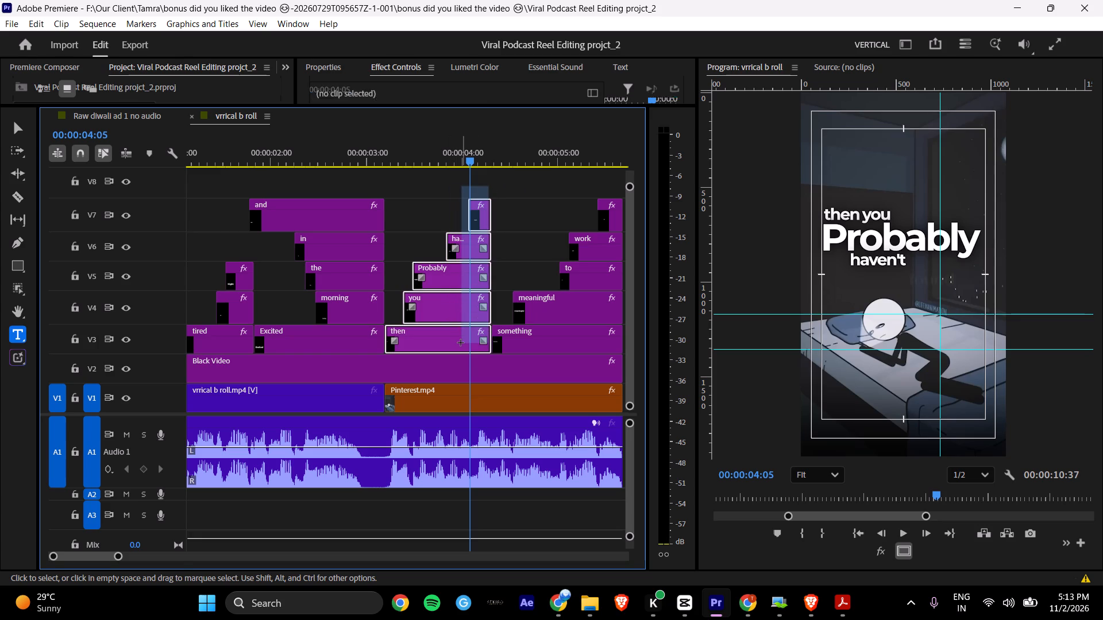
{"action": "key", "text": "ctrl+c"}
{"action": "key", "text": "ctrl+c"}
{"action": "left_click", "coordinate": [118, 118]}
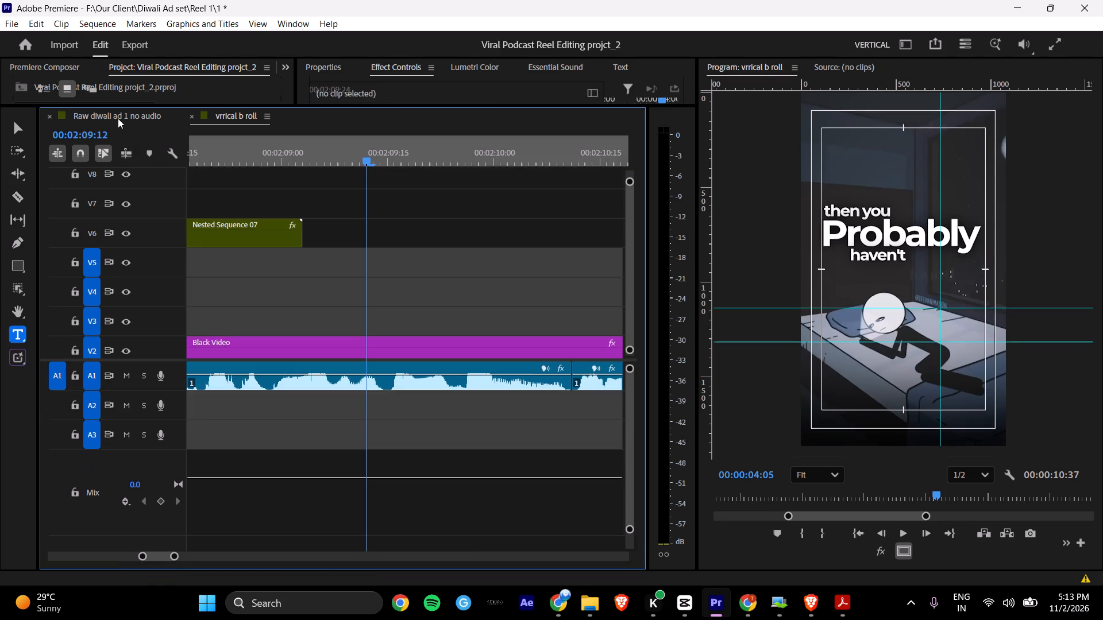
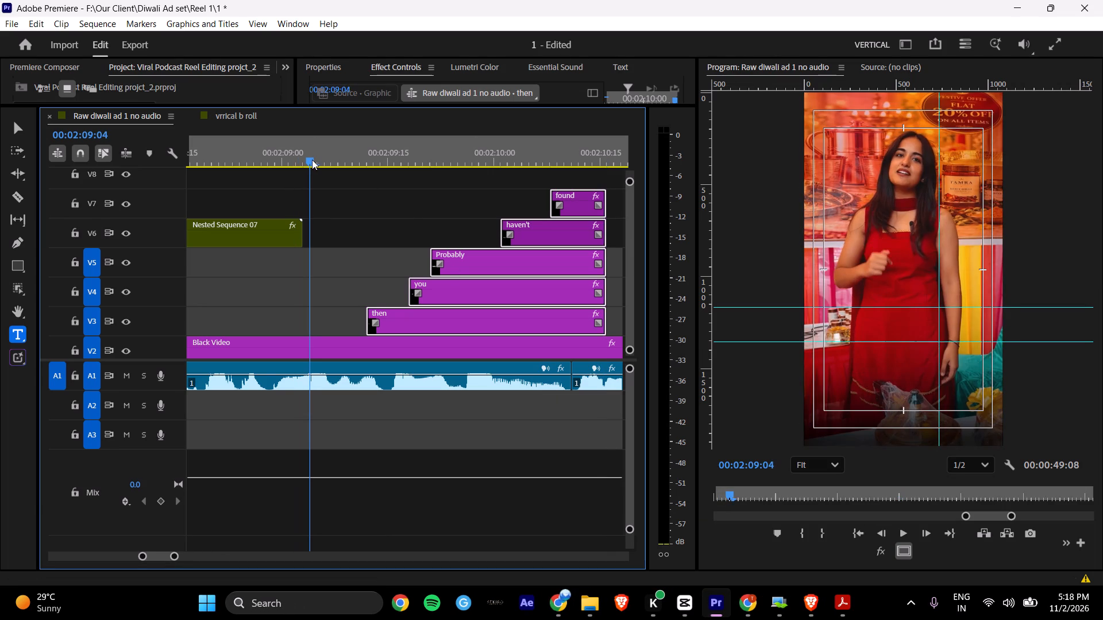
{"action": "left_click_drag", "start_coordinate": [312, 160], "coordinate": [303, 164]}
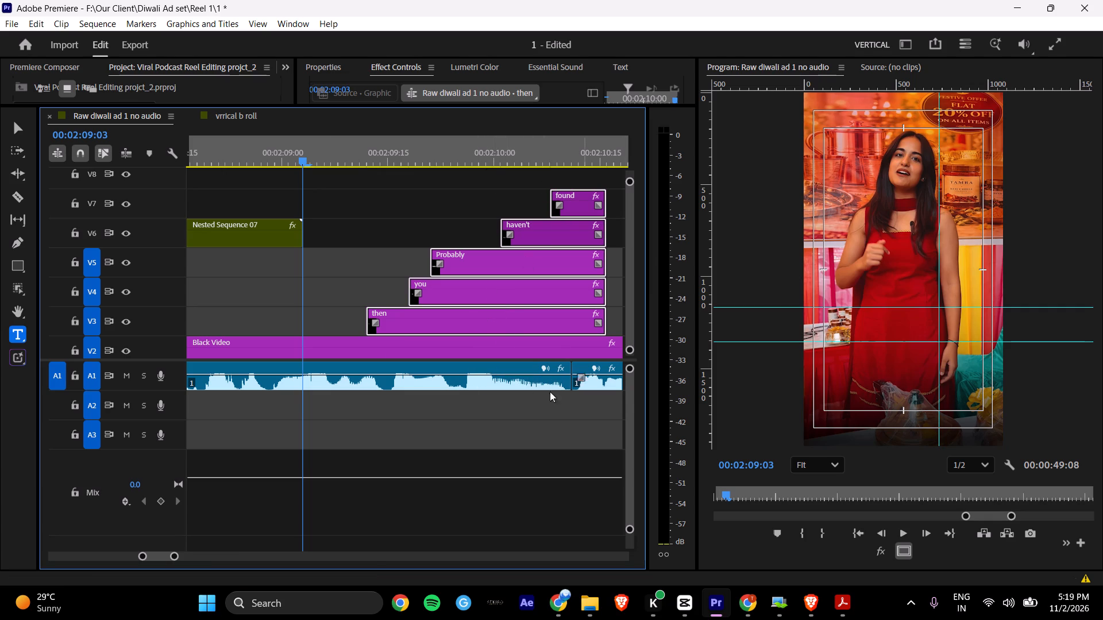
{"action": "left_click_drag", "start_coordinate": [485, 325], "coordinate": [418, 312]}
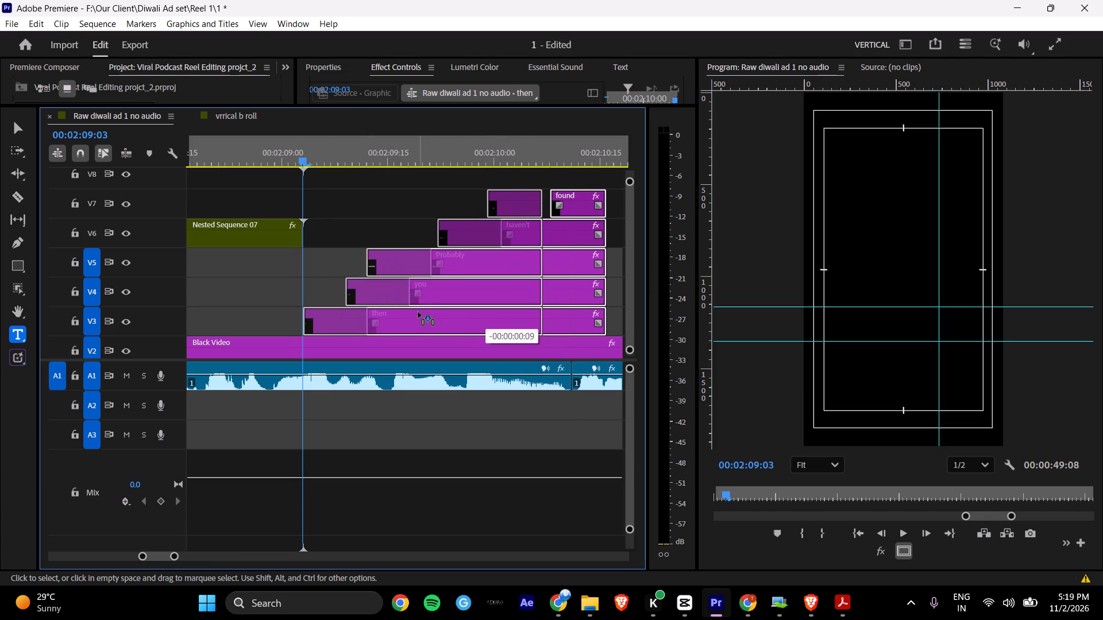
{"action": "left_click_drag", "start_coordinate": [418, 312], "coordinate": [419, 312]}
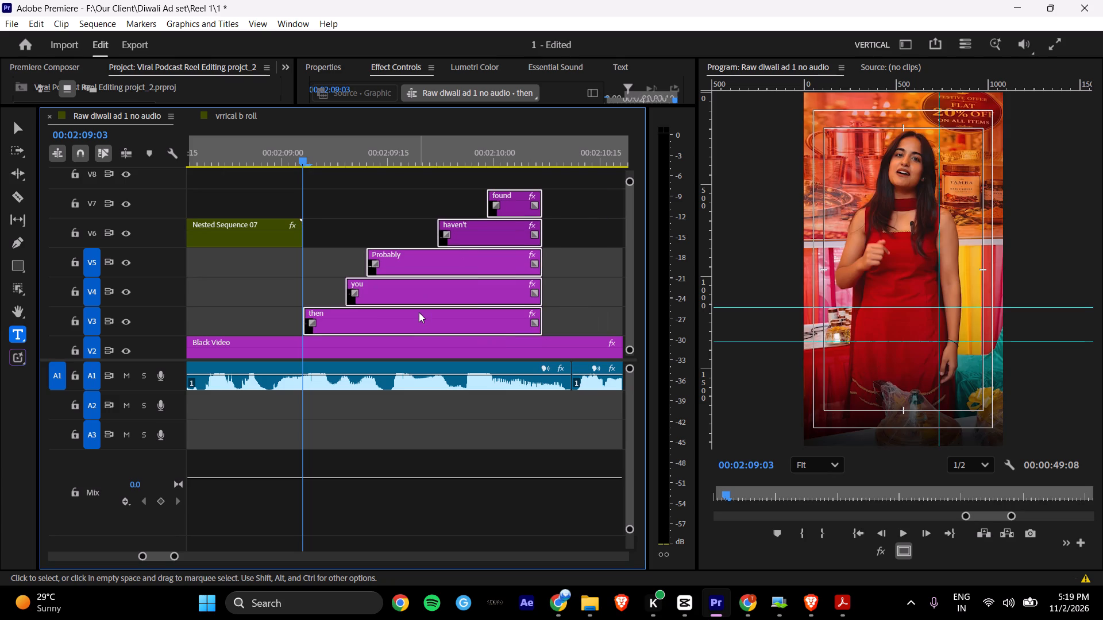